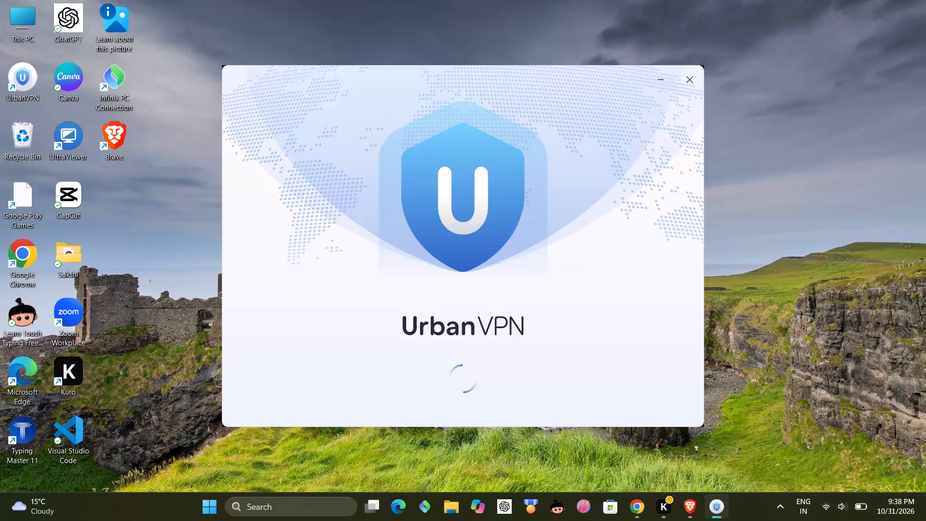
Connect the VPN to the United States location.
click(354, 329)
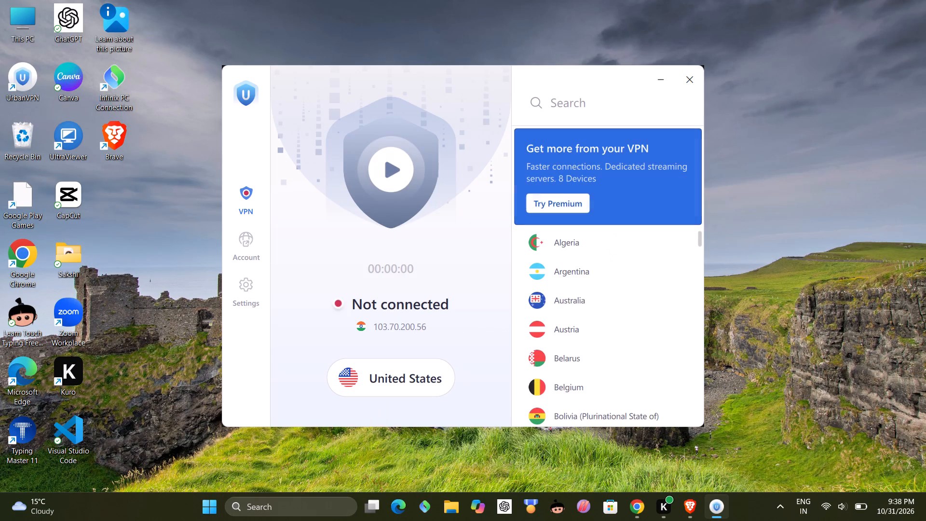
click(385, 162)
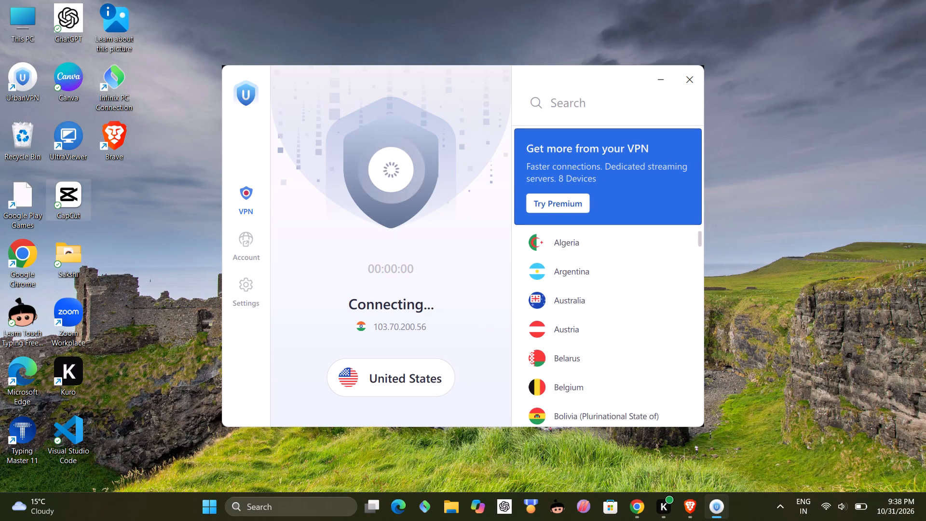
Switch to CapCut and open the project 1031.
click(80, 193)
click(67, 184)
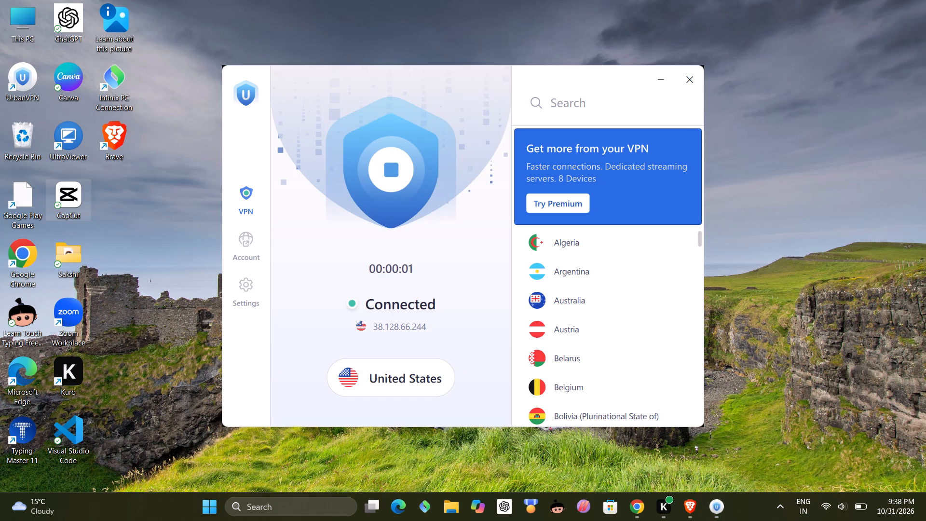
double_click(59, 192)
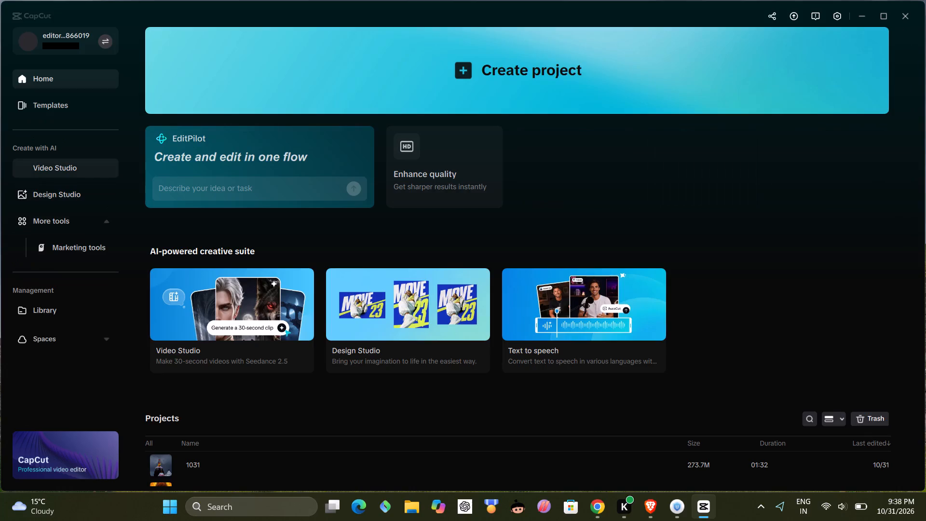
click(283, 464)
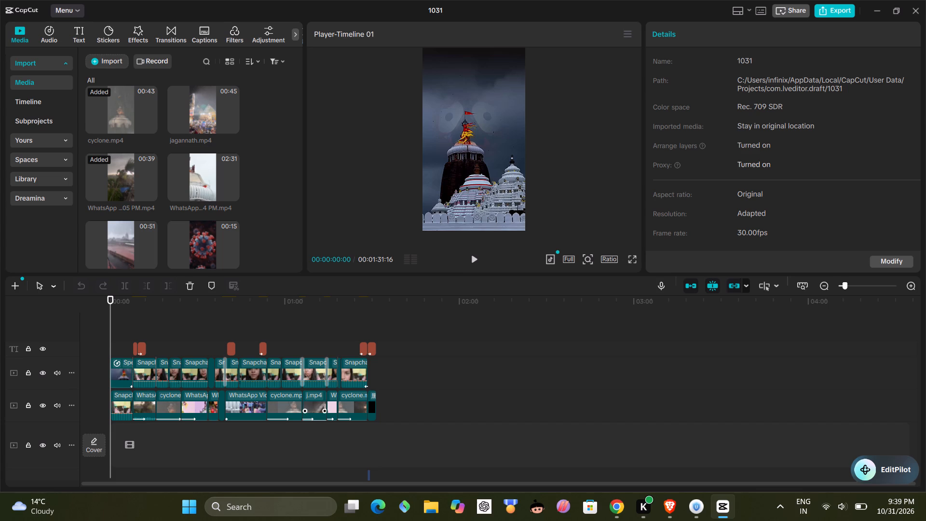
Play back the opening of the timeline and the section from about 13 to 20 seconds.
click(856, 284)
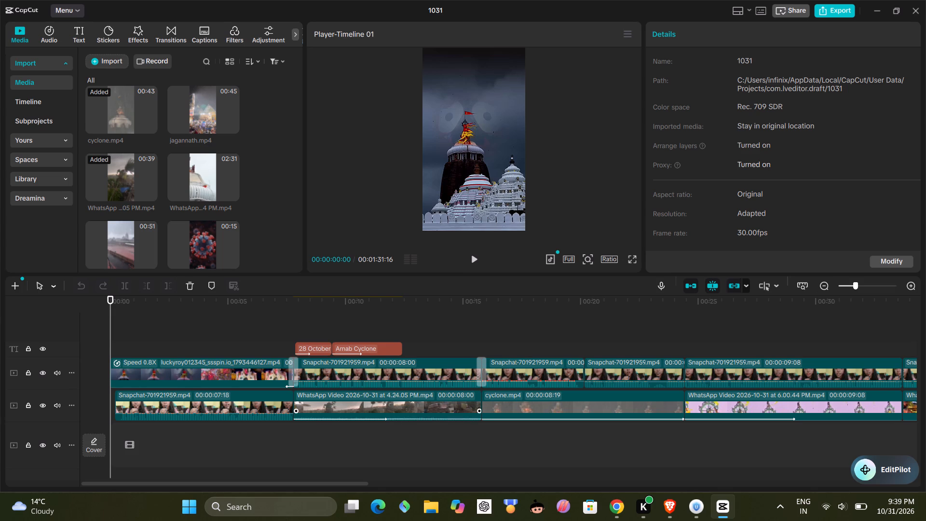
click(481, 261)
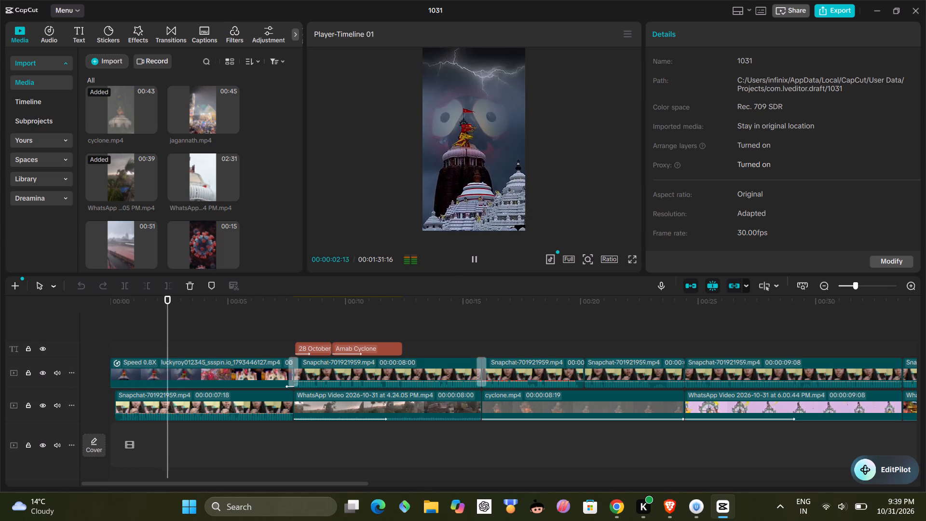
click(429, 337)
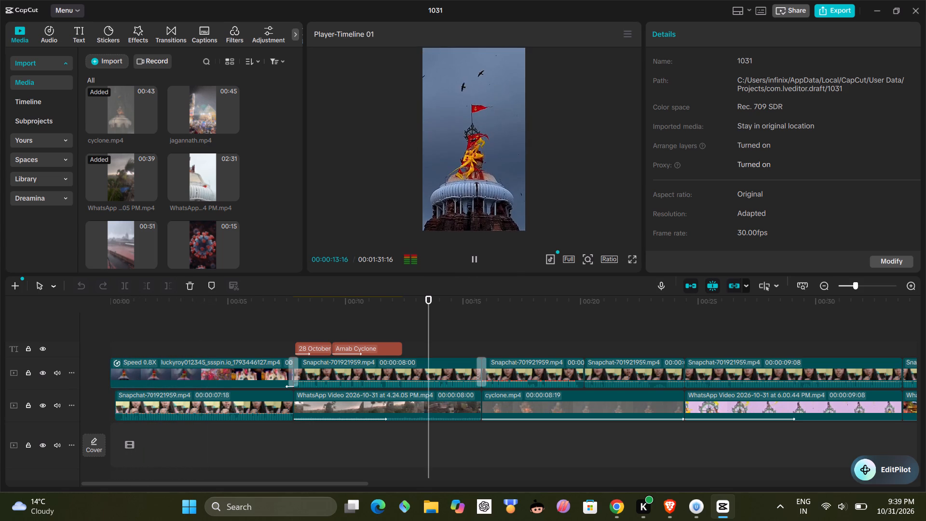
click(484, 260)
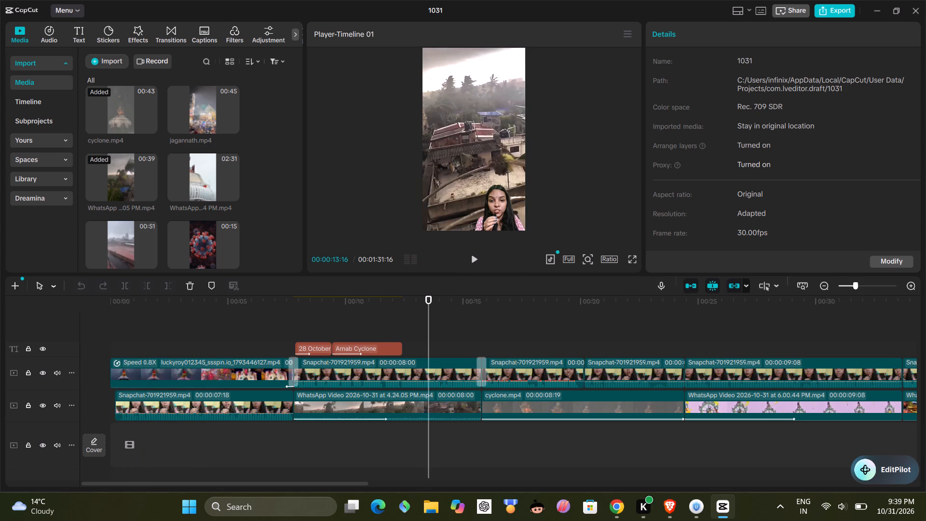
click(474, 261)
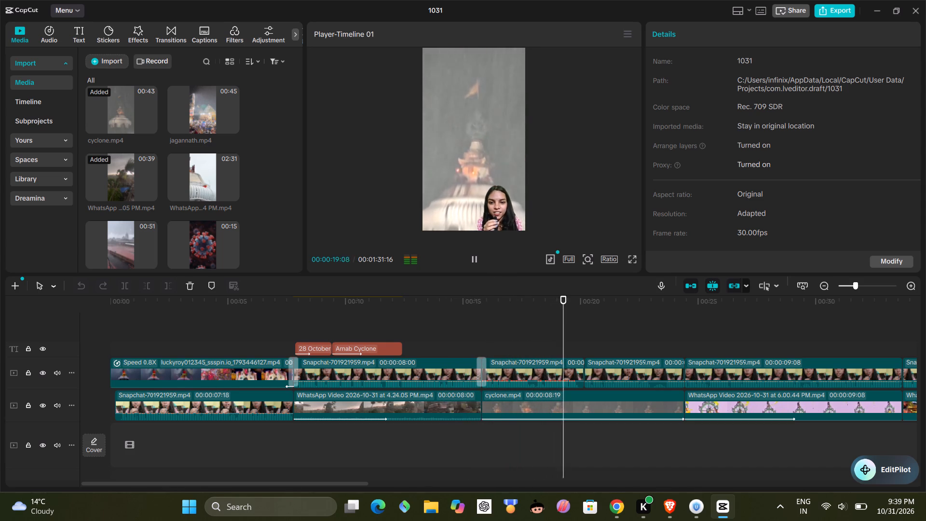
click(474, 261)
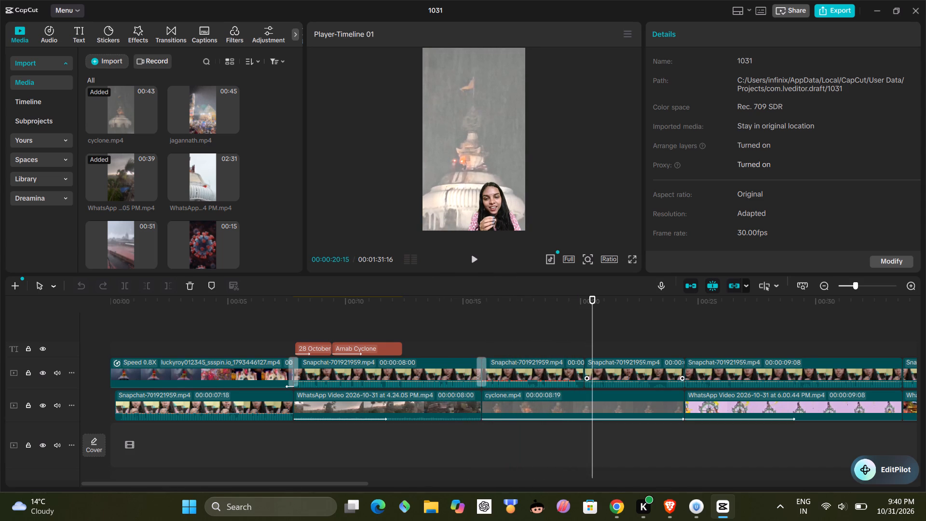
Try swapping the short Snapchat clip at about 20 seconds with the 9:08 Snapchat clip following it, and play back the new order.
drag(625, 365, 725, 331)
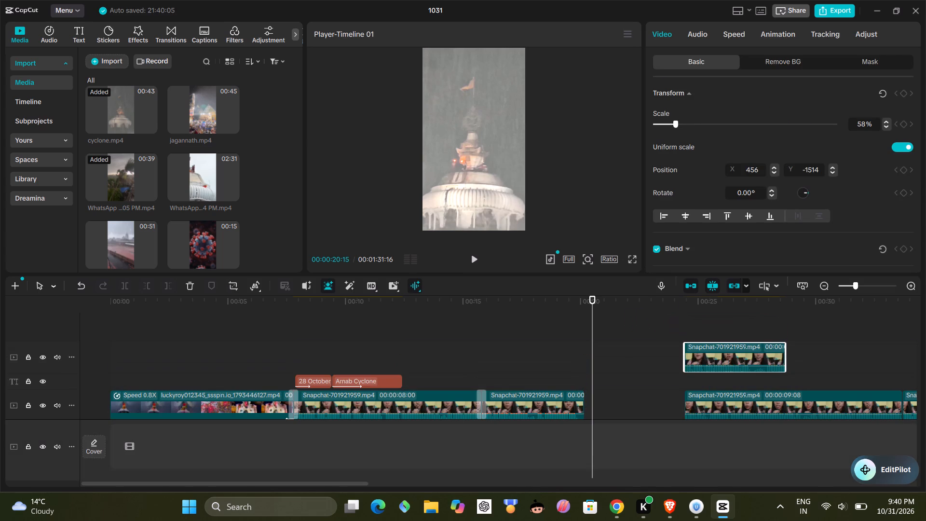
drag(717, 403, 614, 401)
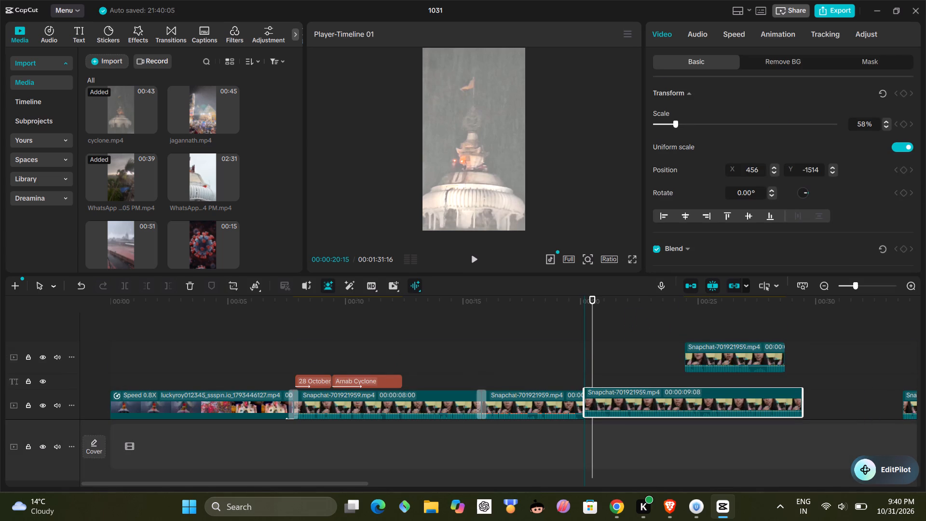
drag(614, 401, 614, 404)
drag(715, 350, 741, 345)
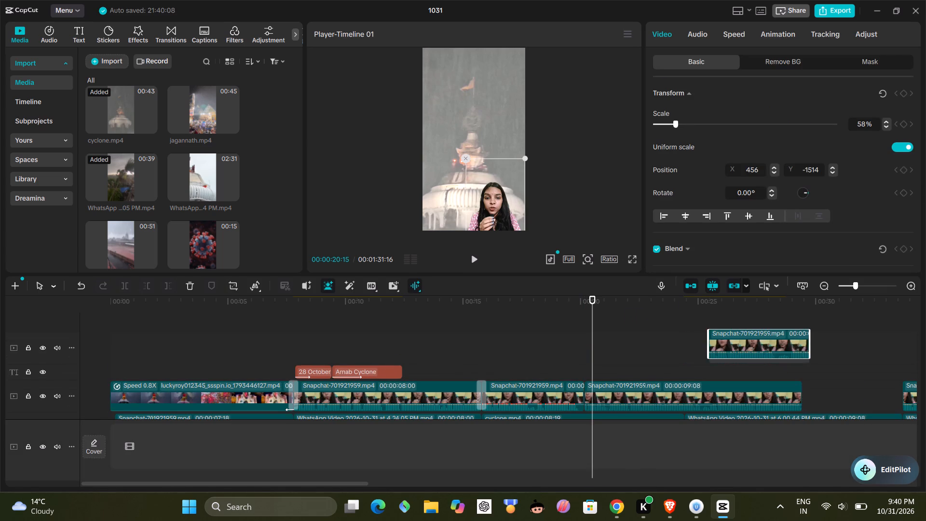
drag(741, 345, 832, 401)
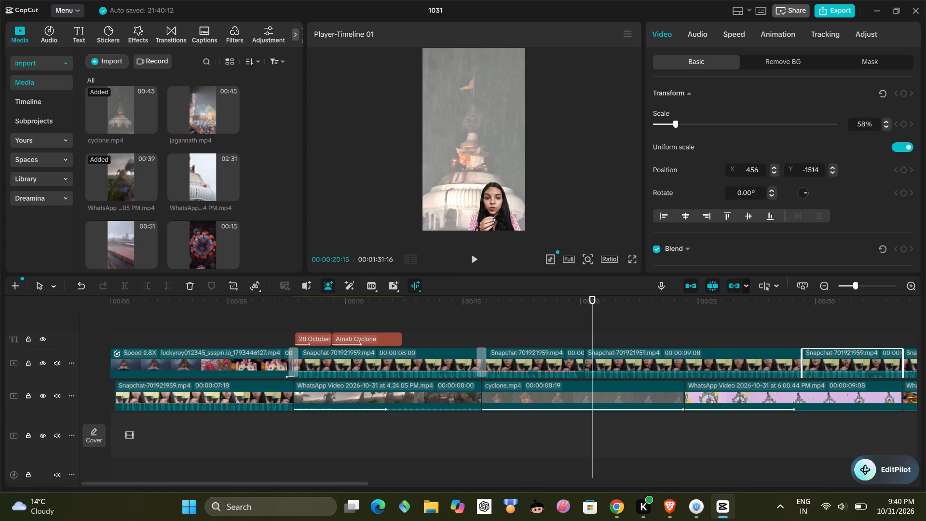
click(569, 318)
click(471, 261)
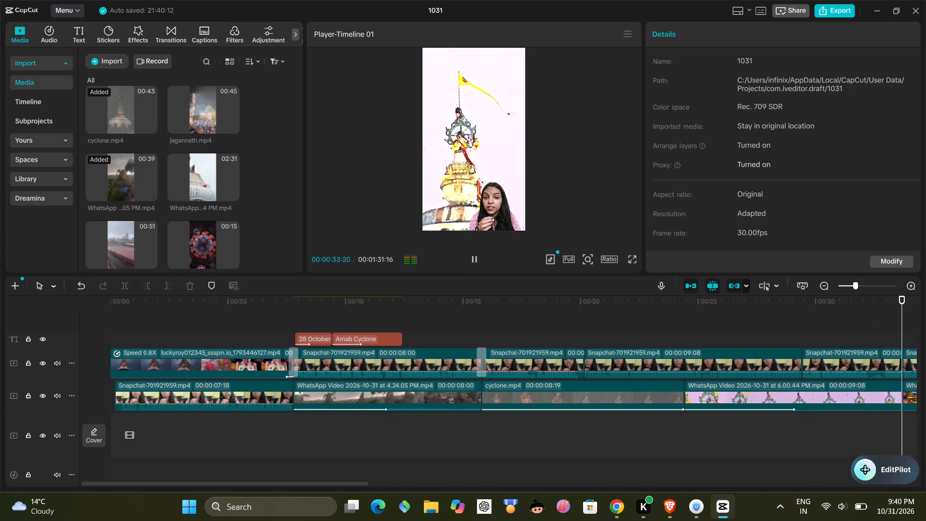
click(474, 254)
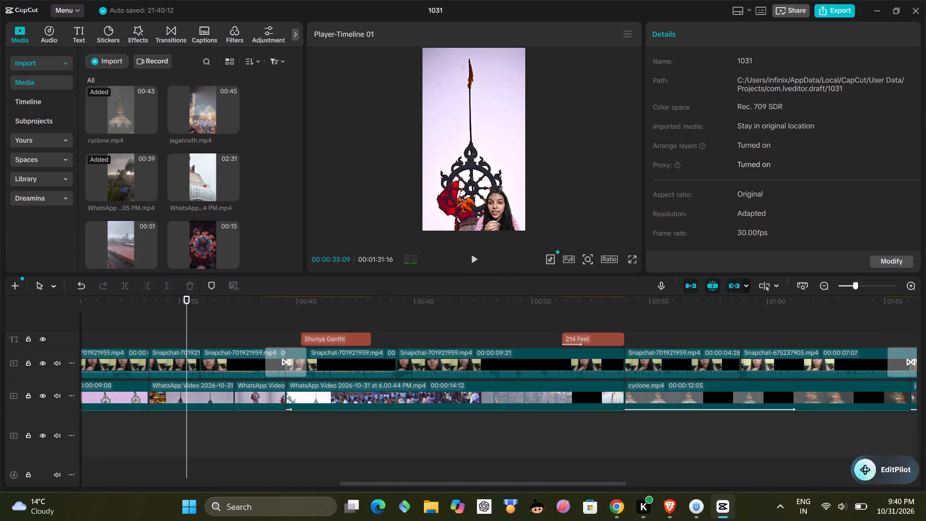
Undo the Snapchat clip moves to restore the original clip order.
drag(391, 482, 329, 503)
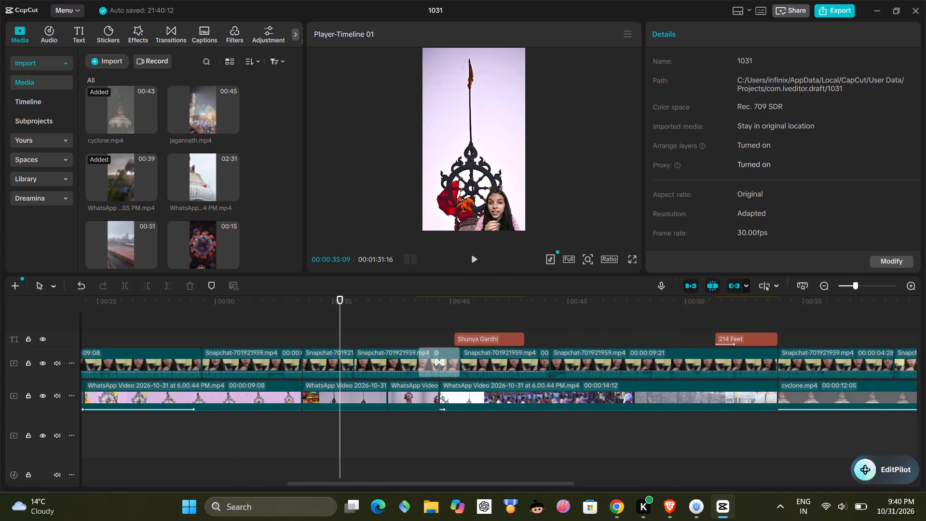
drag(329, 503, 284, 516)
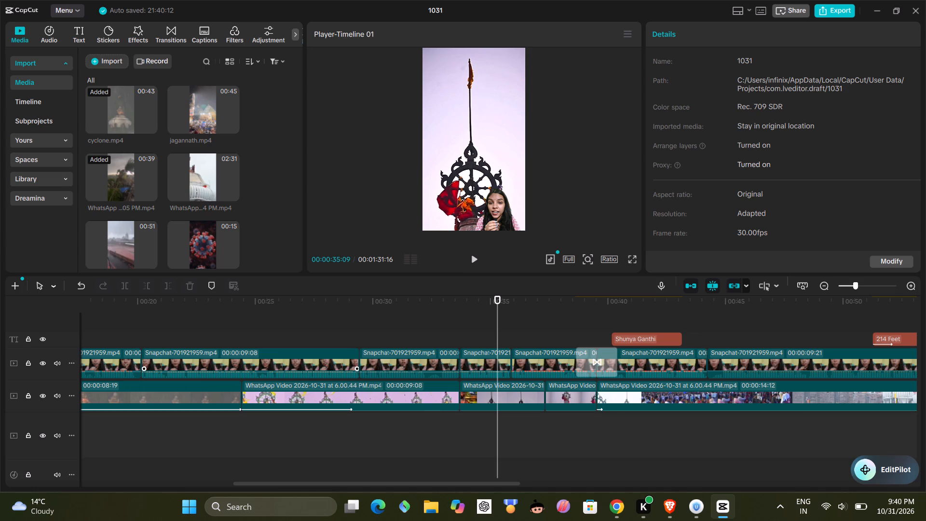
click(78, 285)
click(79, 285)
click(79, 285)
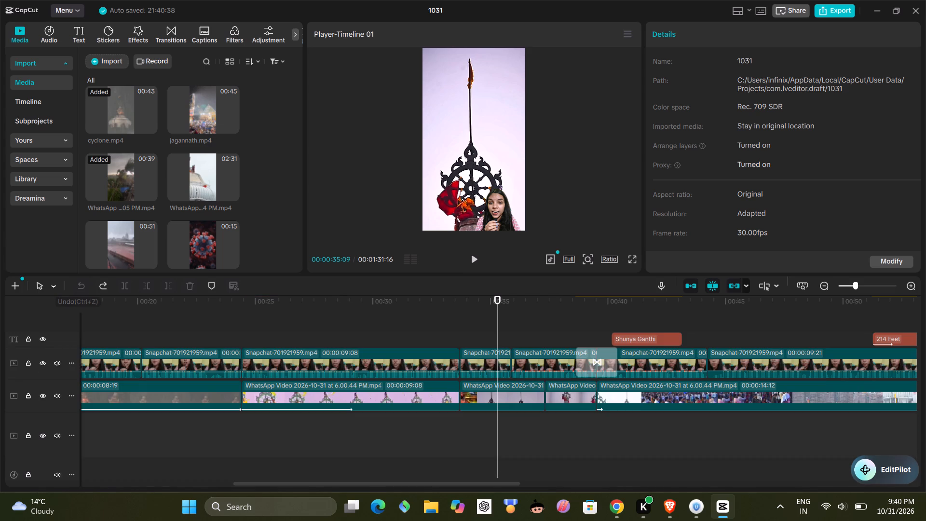
Play back the section from about 23 seconds to the Shunya Ganthi caption, and replay the yellow temple flag shot.
click(238, 336)
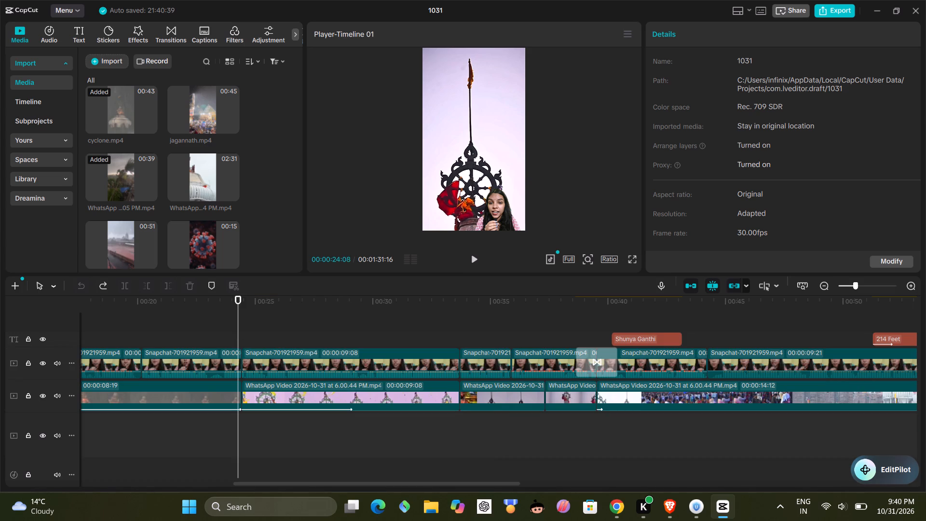
click(218, 337)
click(476, 264)
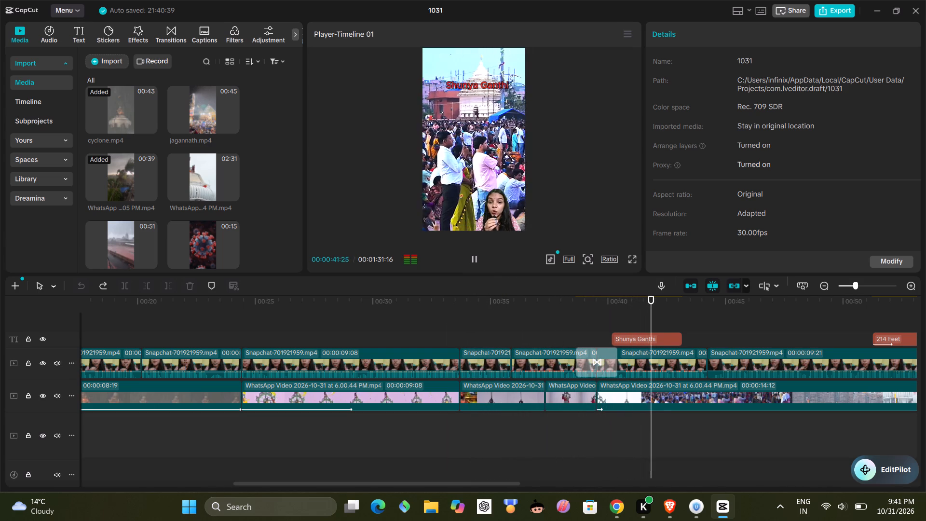
click(477, 261)
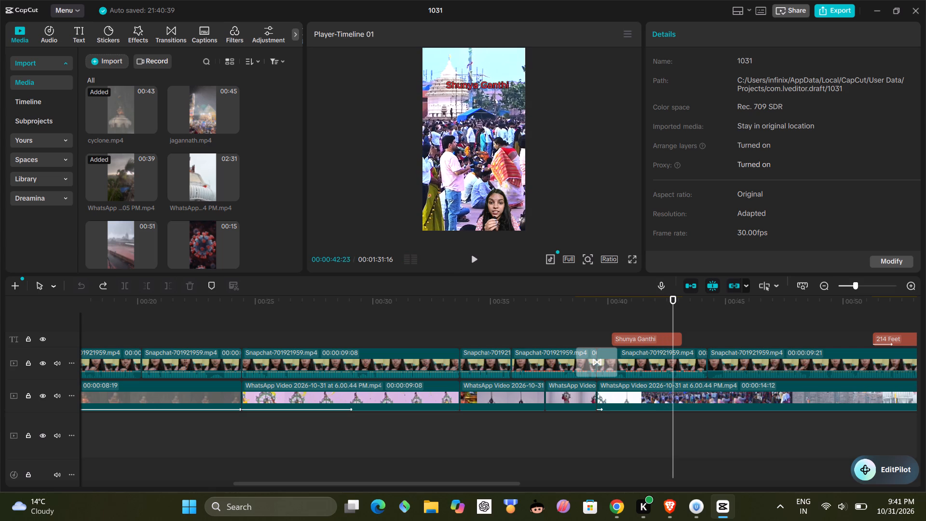
click(298, 322)
click(470, 259)
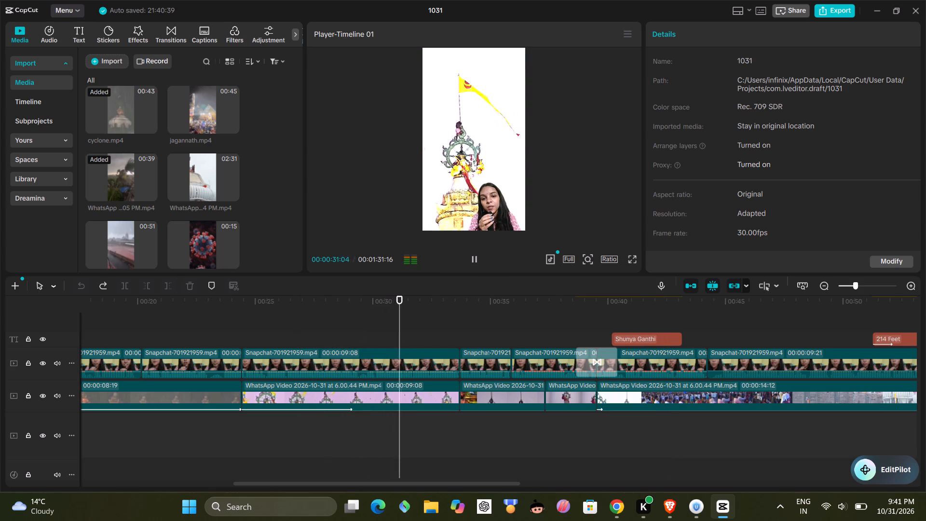
Set Contrast to 0 for the WhatsApp 6.00.44 PM background clip that starts at about 24 seconds.
click(338, 392)
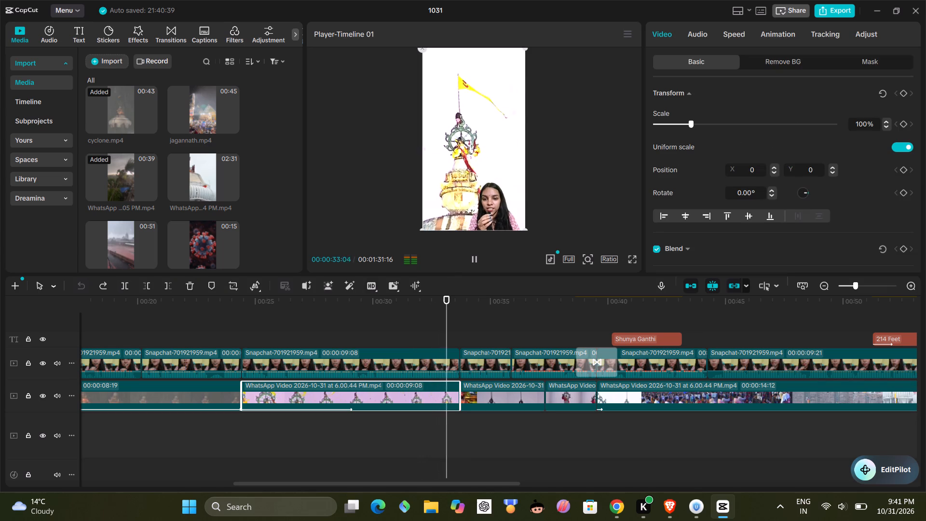
click(472, 257)
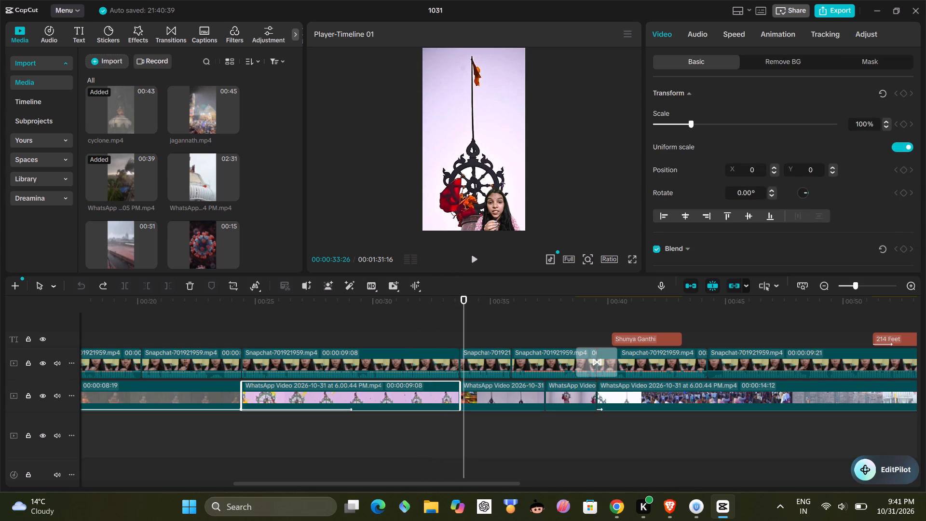
click(786, 31)
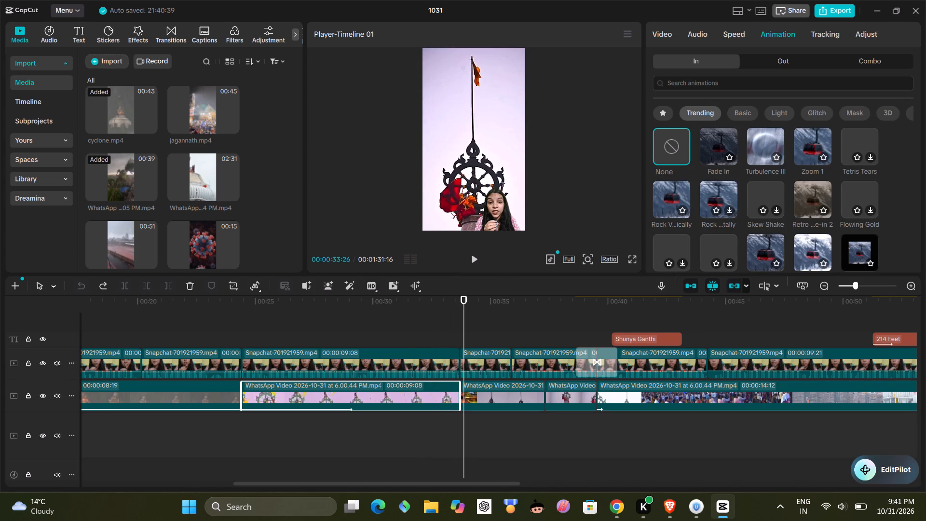
click(854, 39)
scroll(765, 112, down, 2)
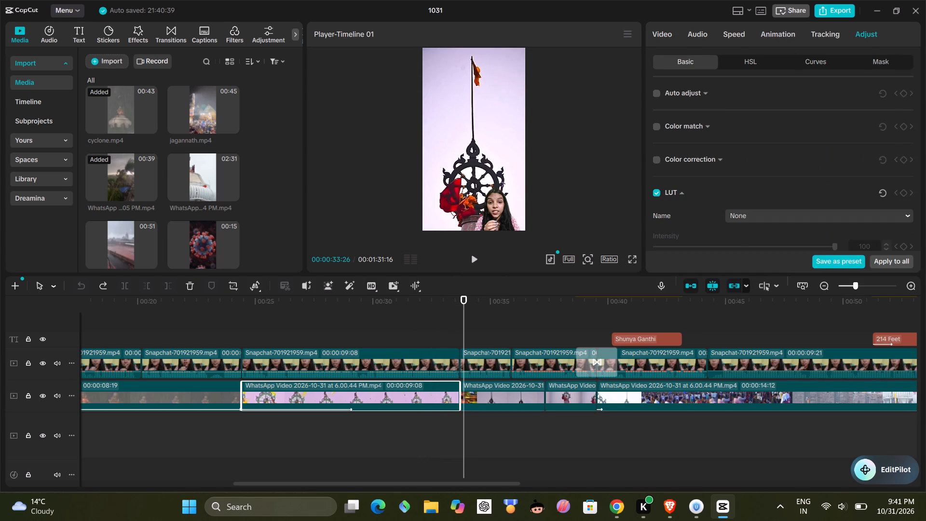
scroll(759, 130, down, 1)
scroll(756, 181, down, 2)
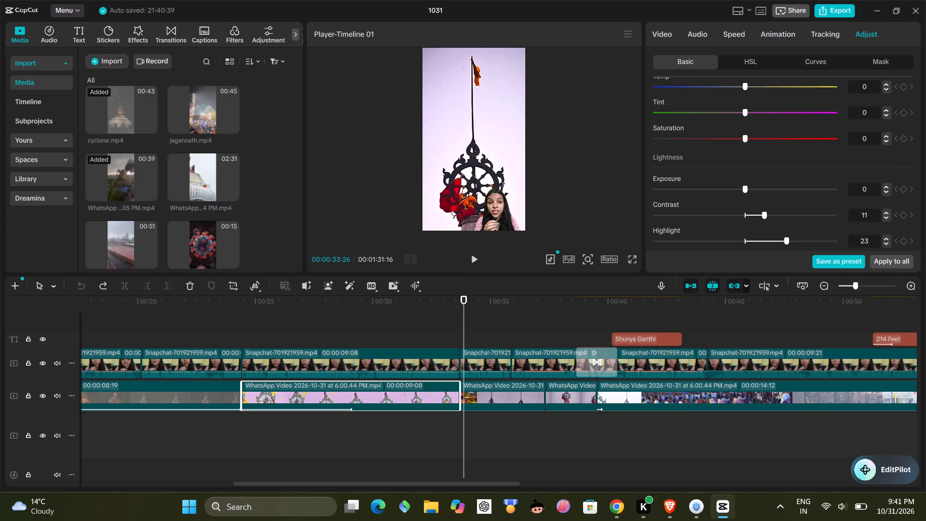
click(744, 219)
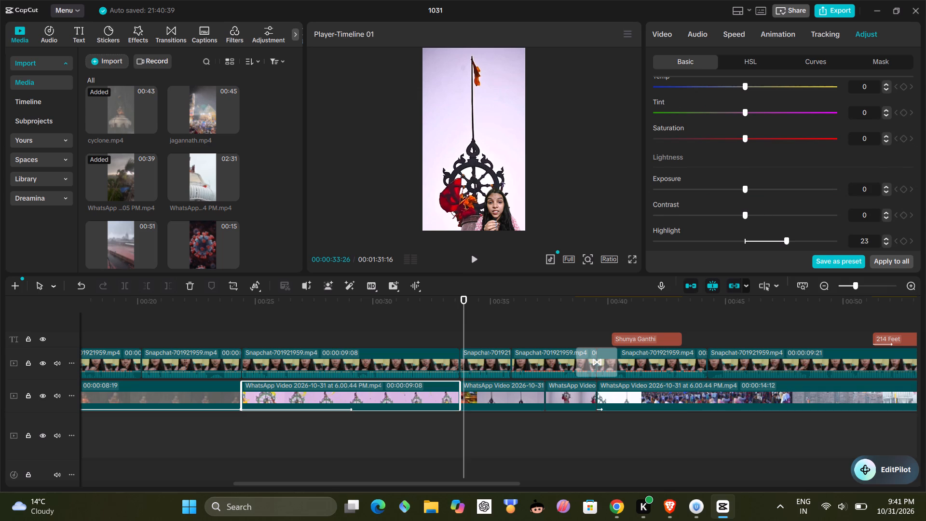
Set the same background clip's Highlight to 10 and Whites to 14.
scroll(748, 215, down, 2)
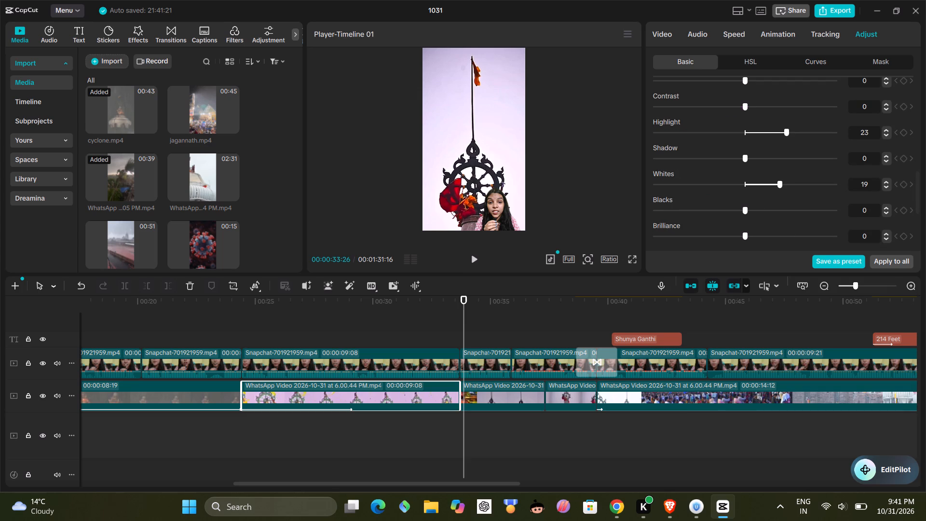
click(759, 133)
click(885, 127)
click(885, 132)
click(768, 183)
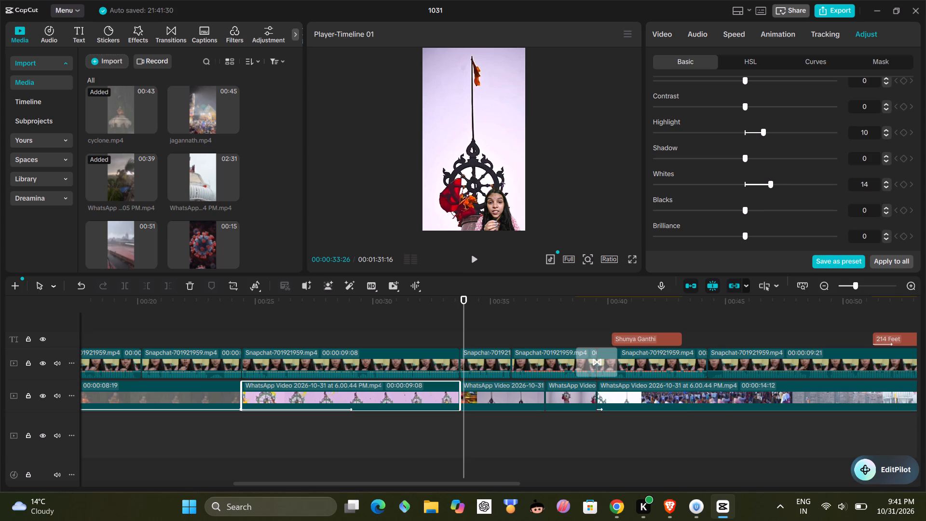
Play back the timeline from the adjusted temple flag clip onward, and review the Shunya Ganthi caption section again.
click(474, 259)
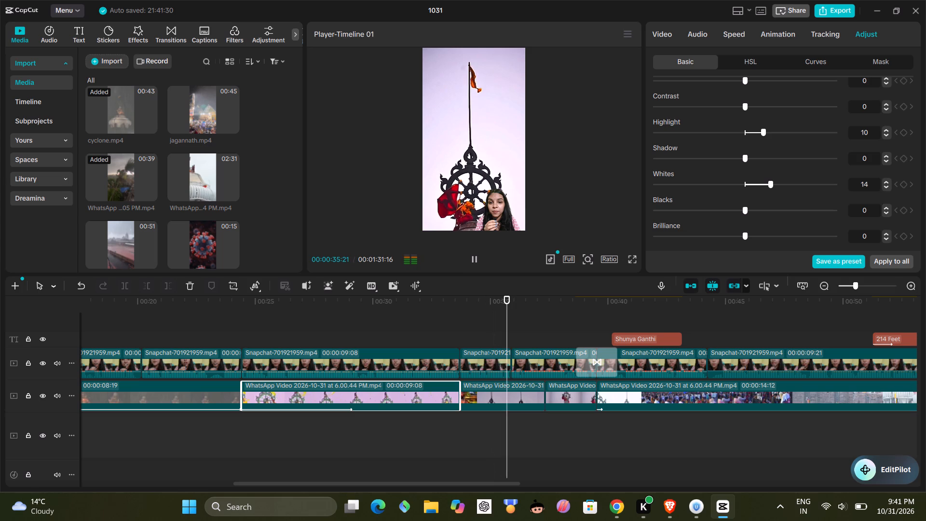
click(474, 259)
click(374, 335)
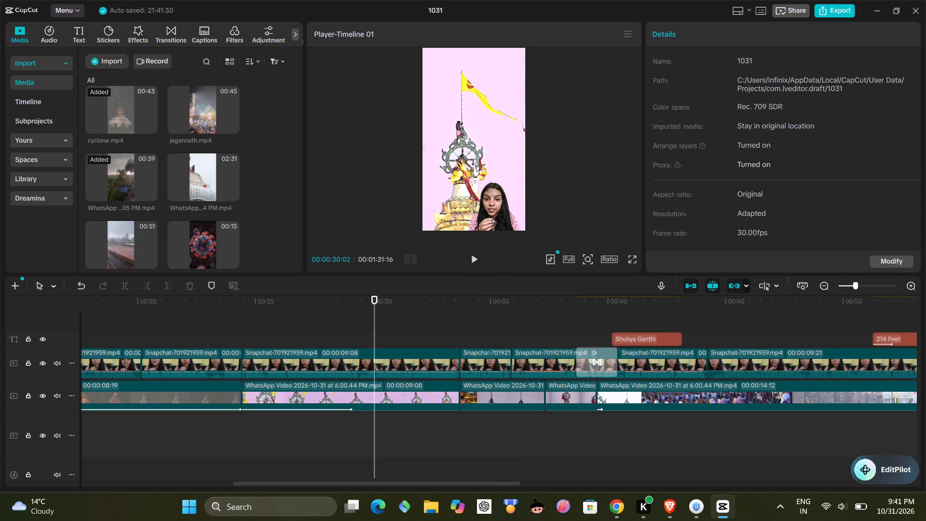
click(476, 254)
click(476, 257)
click(476, 257)
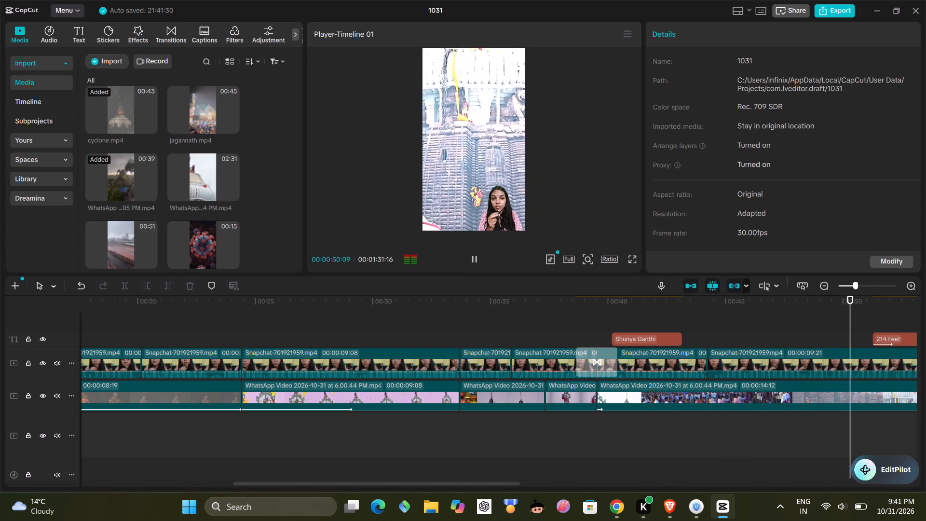
click(183, 346)
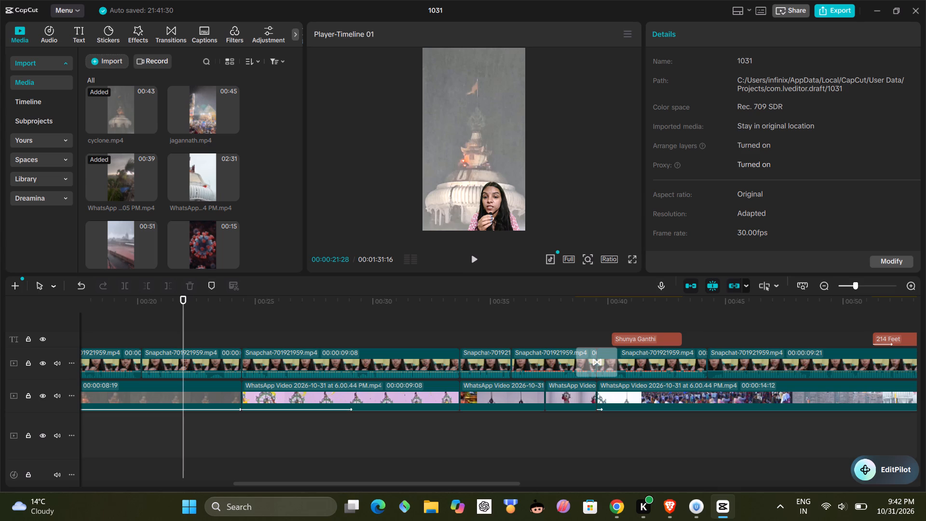
click(638, 320)
click(475, 260)
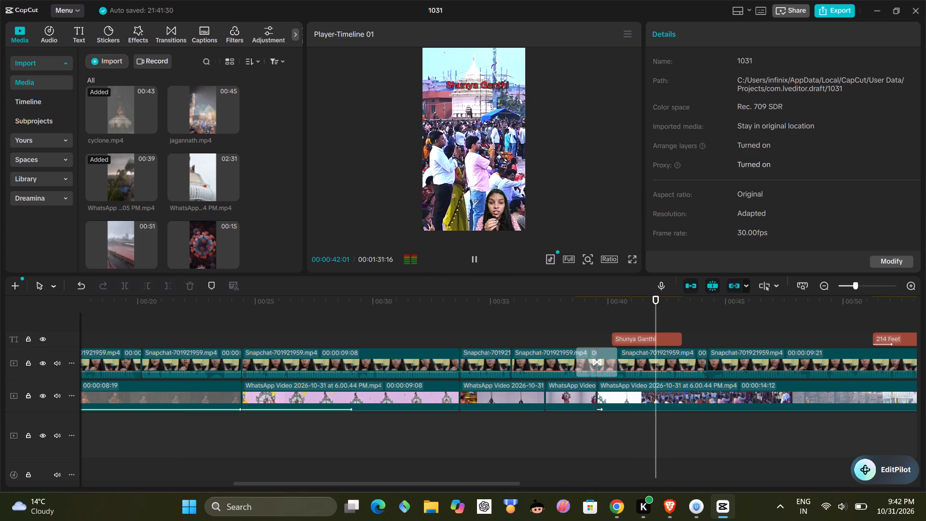
click(478, 254)
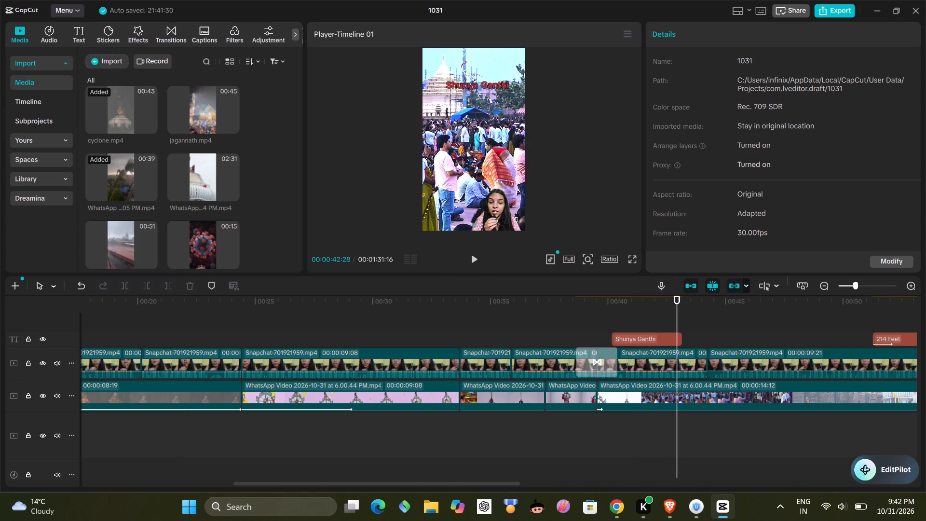
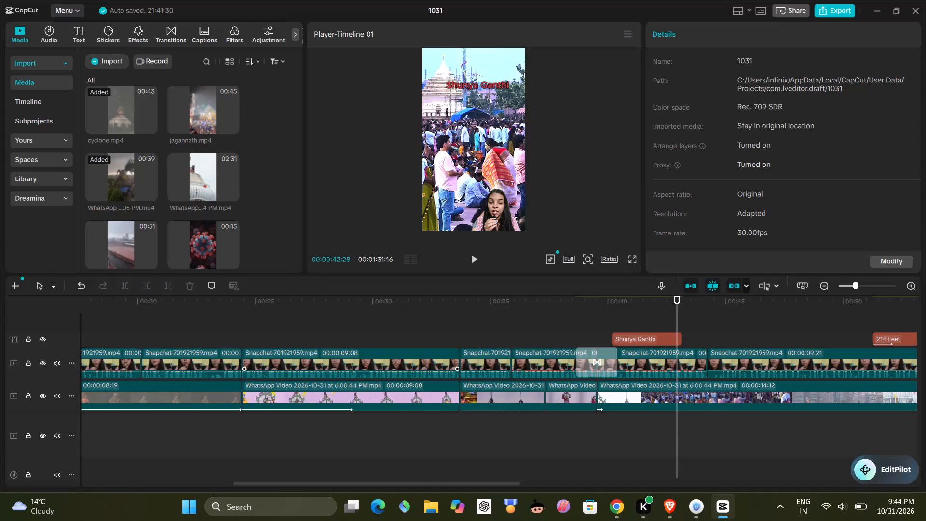
Play back the yellow temple flag shot from about 30 seconds, and the cyclone.mp4 shot around 19 to 20 seconds.
click(368, 333)
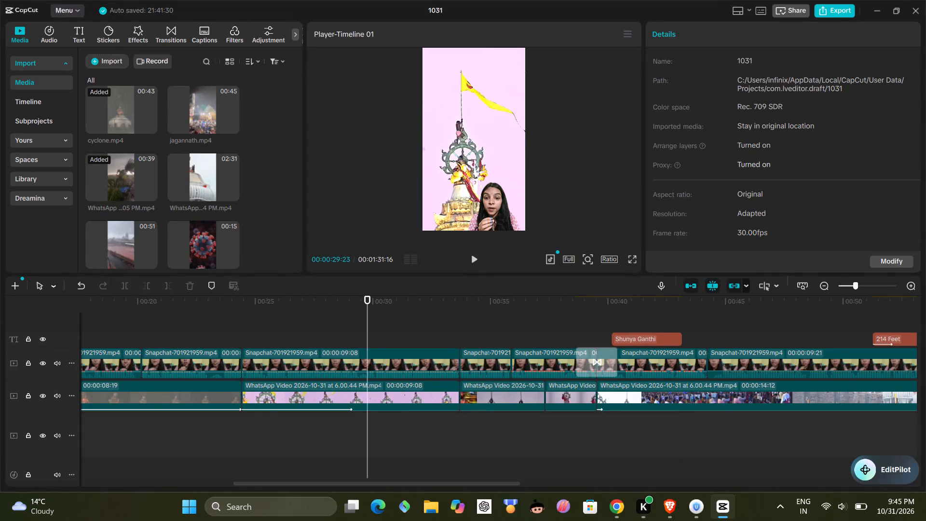
click(478, 261)
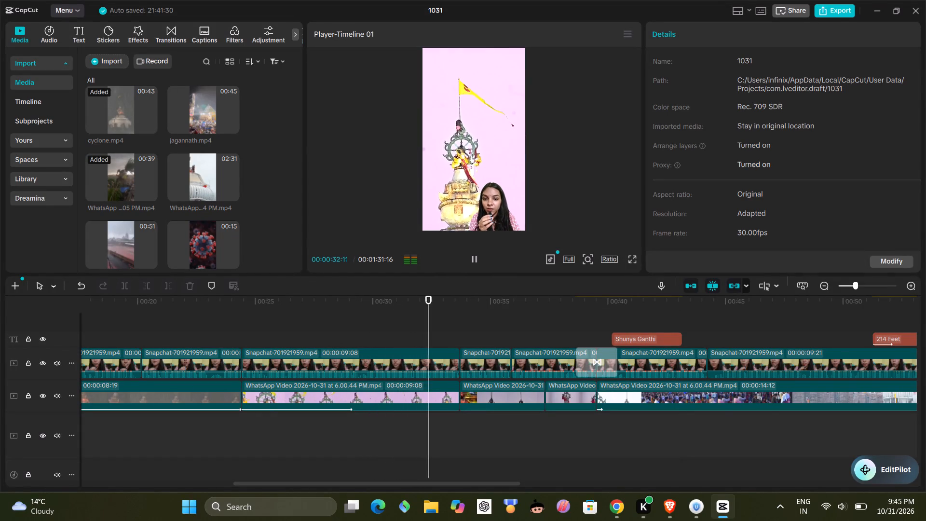
click(163, 343)
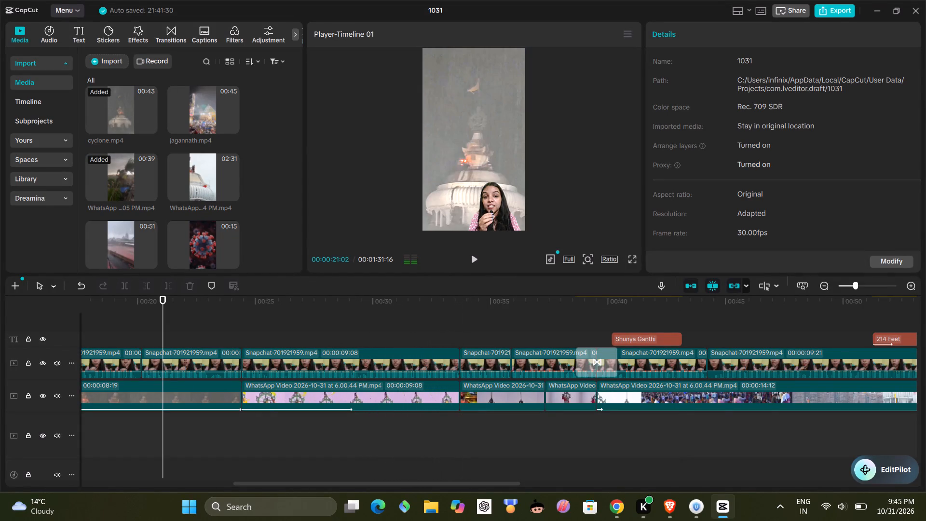
click(126, 340)
click(476, 260)
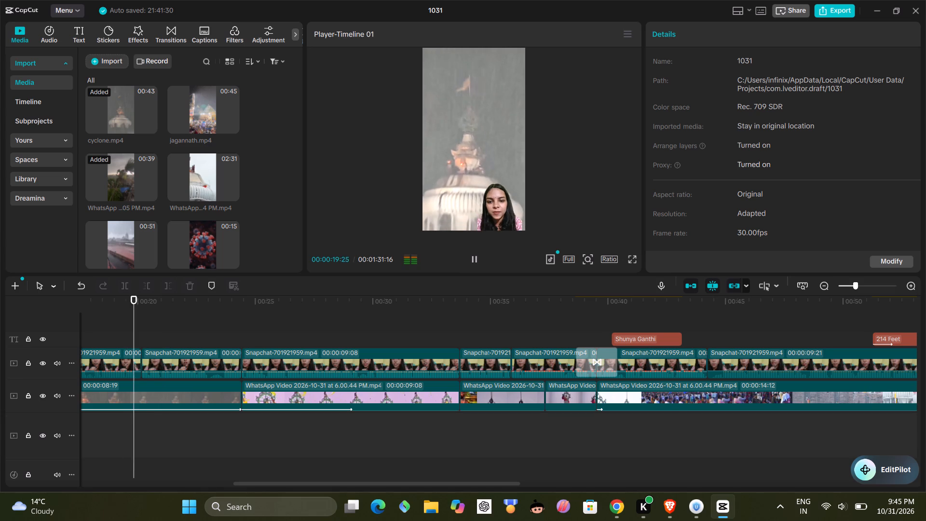
click(476, 260)
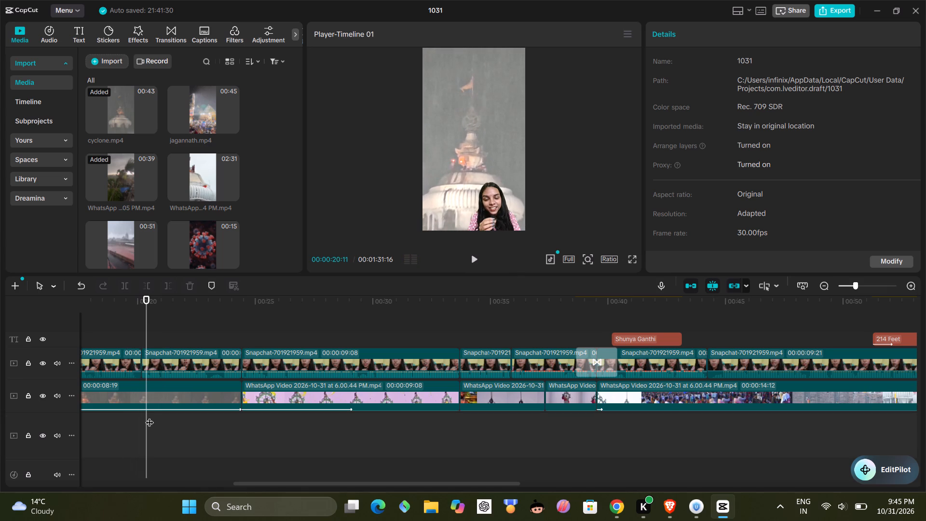
Play back the timeline from about 7 seconds through the 28 October and Arnab Cyclone captions to the cyclone.mp4 section near 21 seconds.
drag(287, 482, 170, 490)
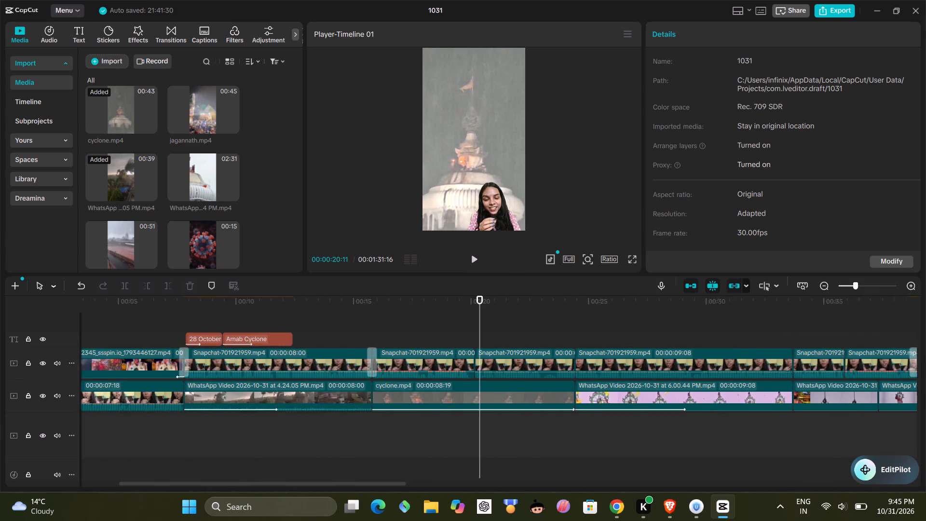
drag(170, 490, 164, 490)
click(138, 319)
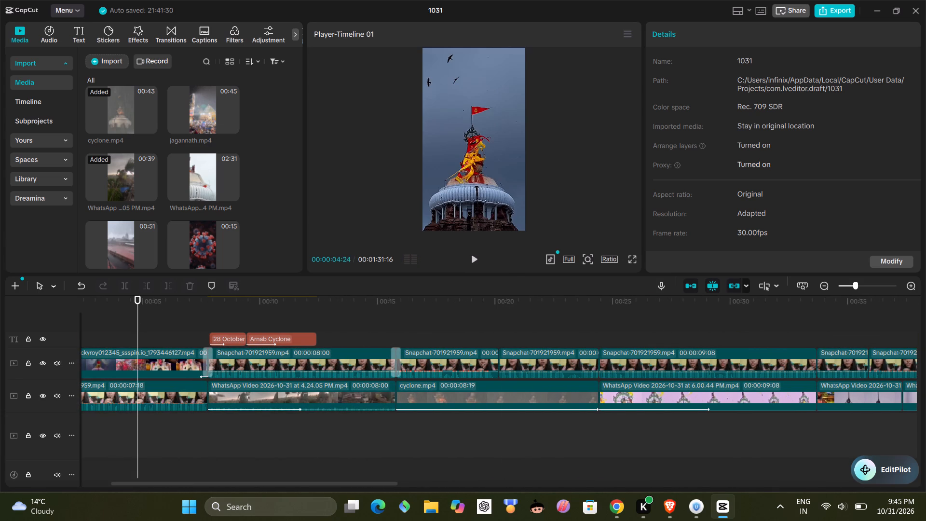
click(191, 477)
click(477, 253)
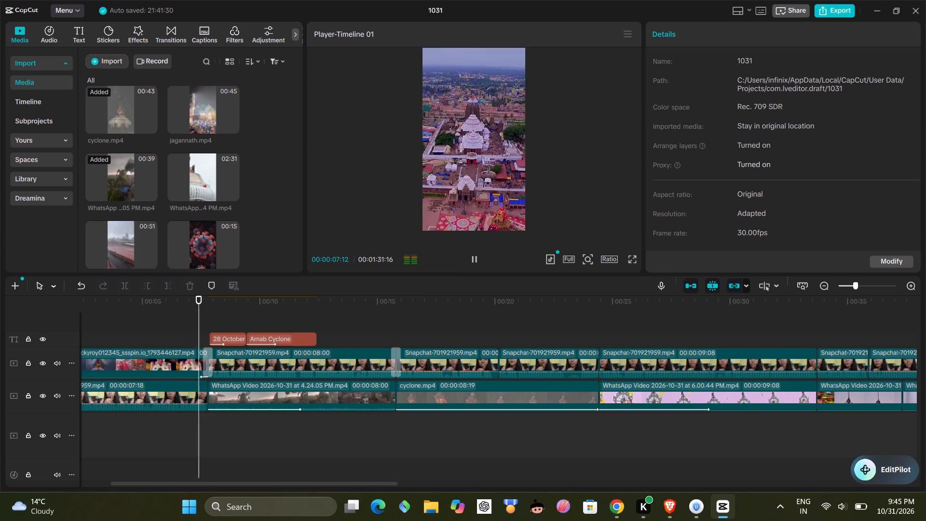
click(476, 255)
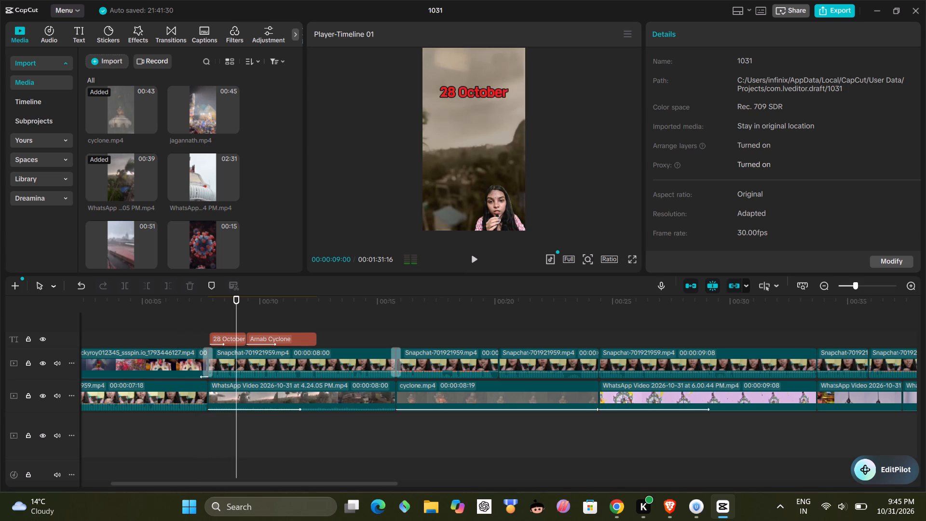
click(476, 255)
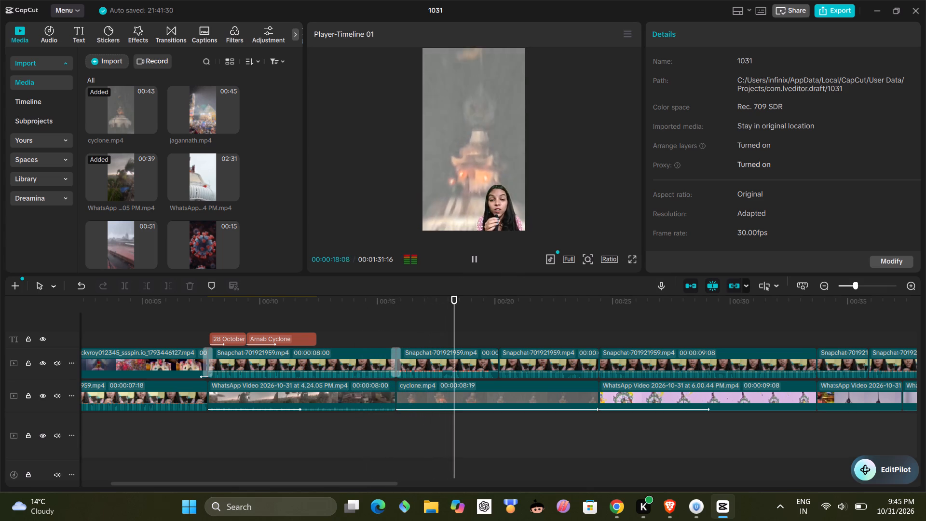
click(476, 255)
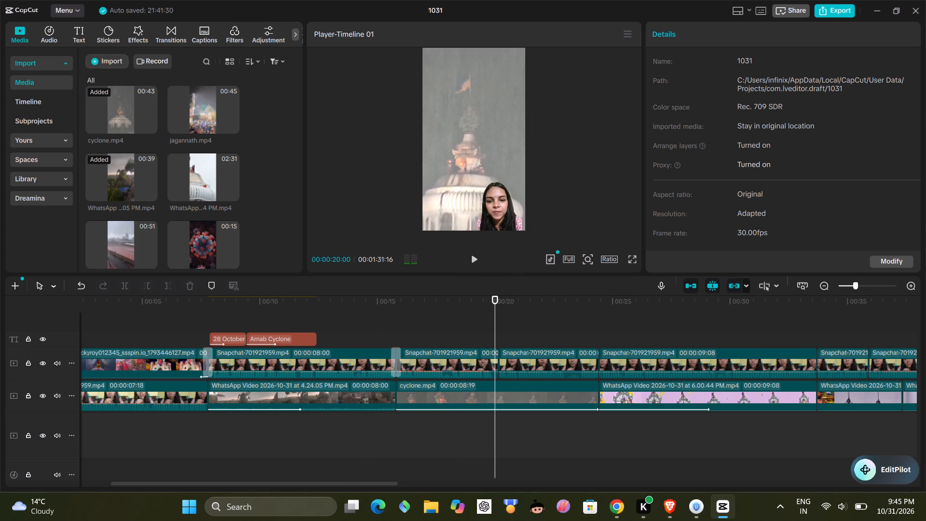
click(476, 255)
click(476, 255)
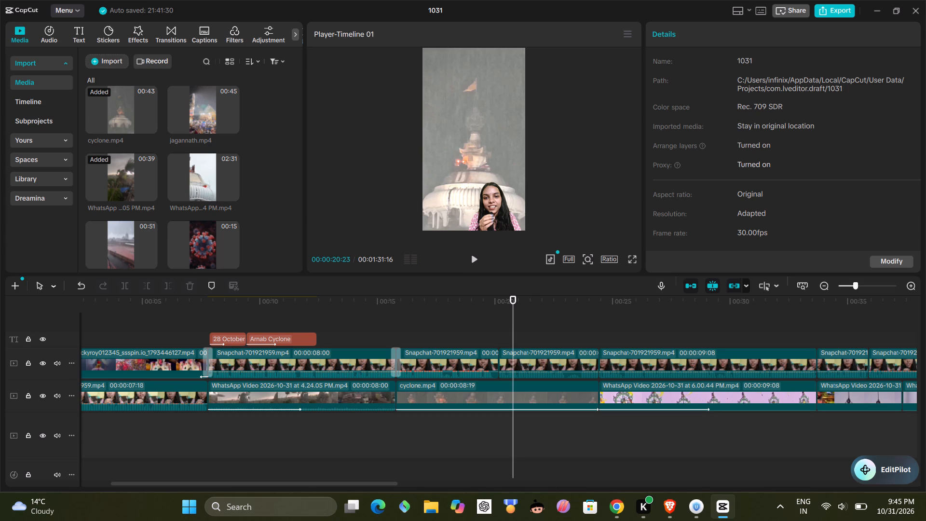
Play back the presenter narration from about 21 seconds to about 36 seconds to check the order of the Snapchat clips.
click(546, 355)
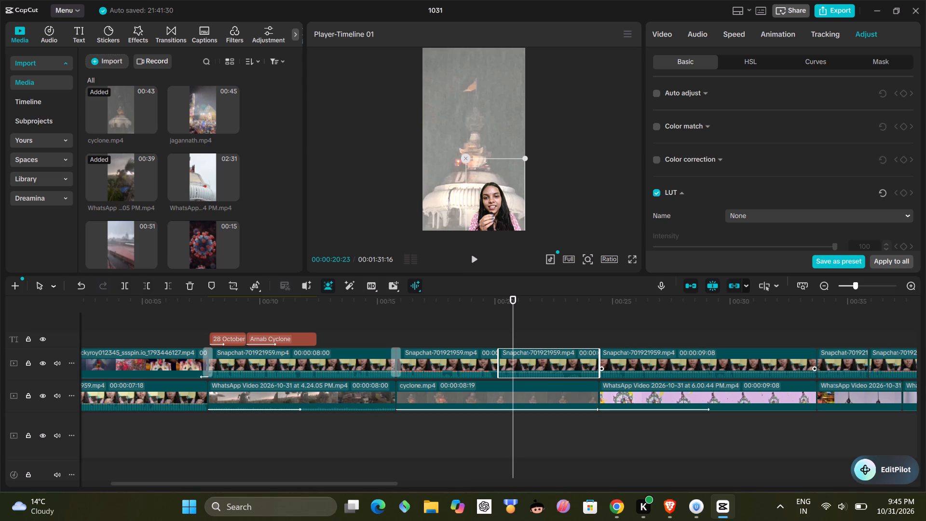
click(480, 261)
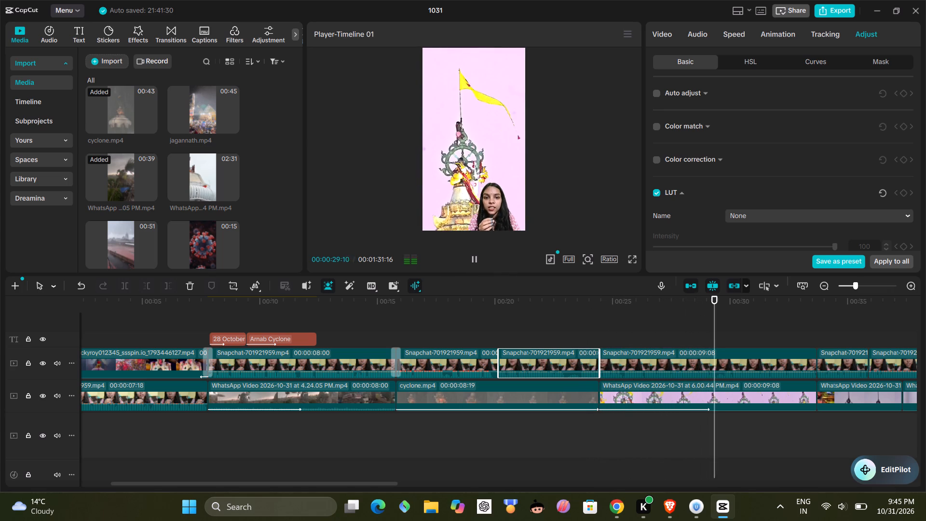
click(480, 261)
click(480, 261)
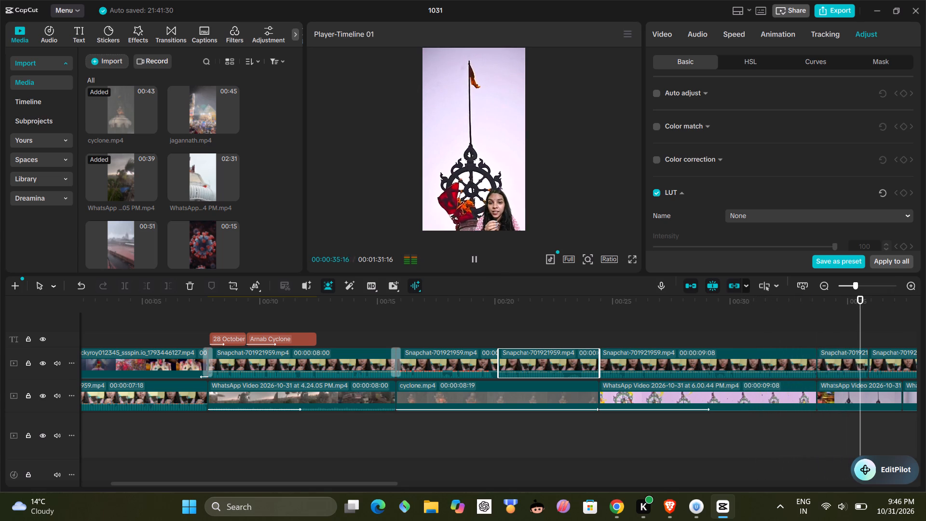
click(477, 262)
Move the short Snapchat clip starting at about 33.5 seconds onto a separate track above, at about 20 seconds.
click(848, 353)
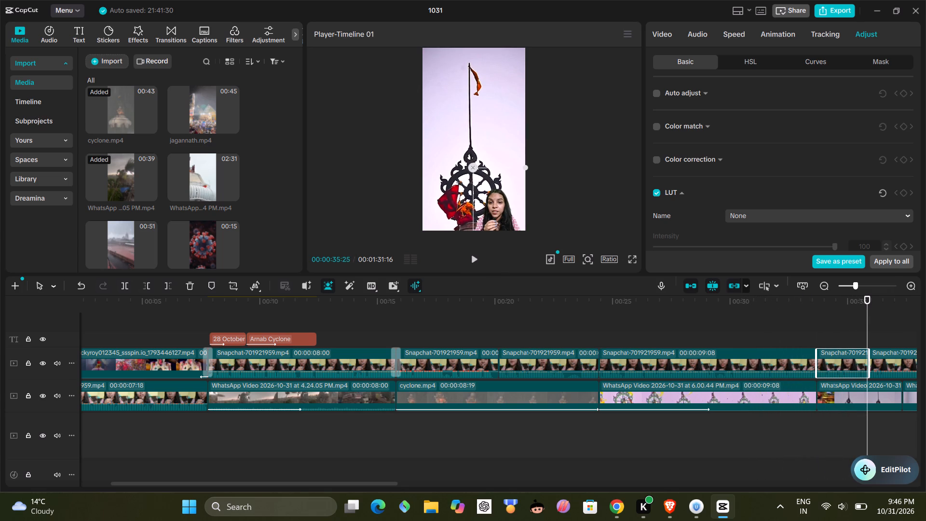
drag(848, 361, 548, 356)
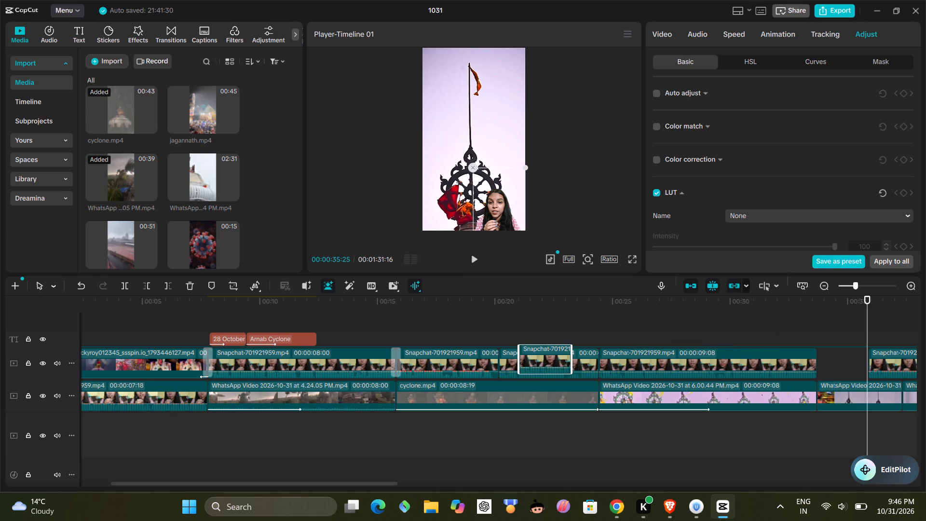
drag(548, 356, 534, 330)
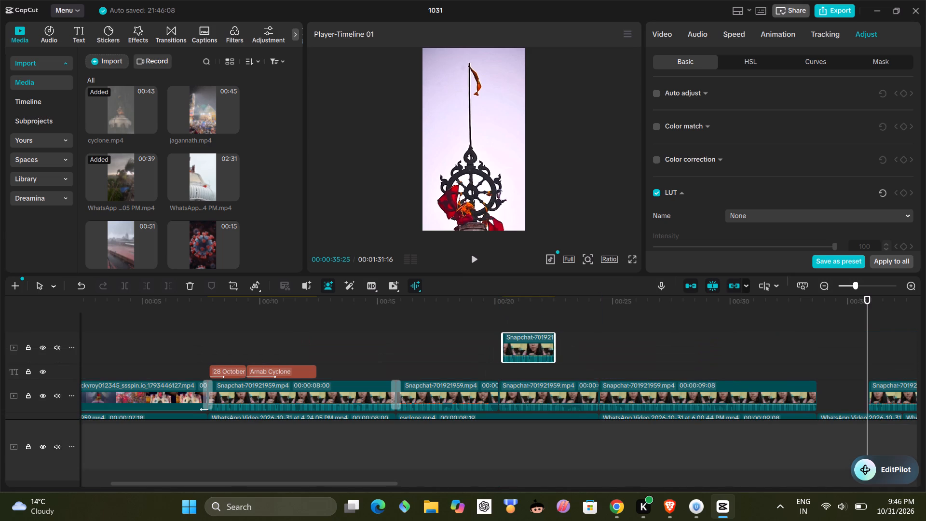
Shift the 9:08 Snapchat clip and the shorter Snapchat clip before it later, opening a gap at about 20 seconds.
drag(689, 388, 742, 389)
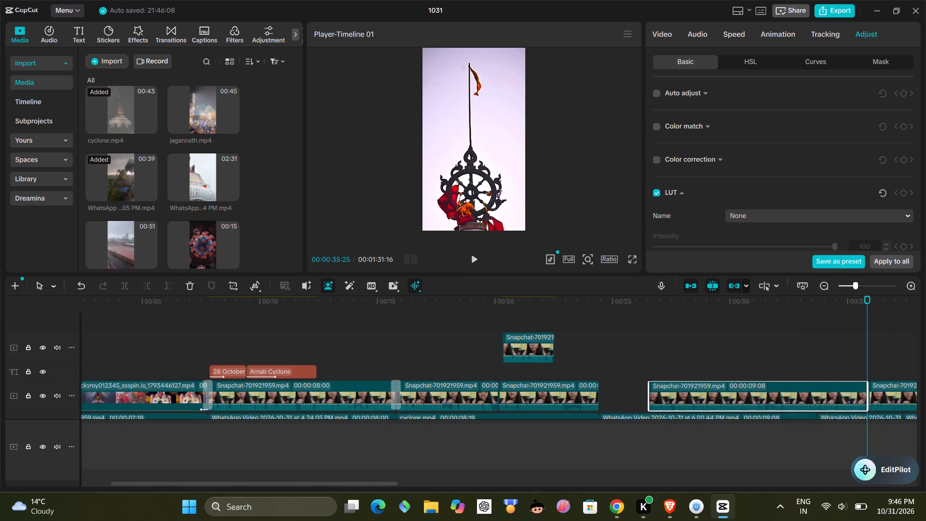
drag(742, 389, 741, 390)
drag(548, 393, 559, 389)
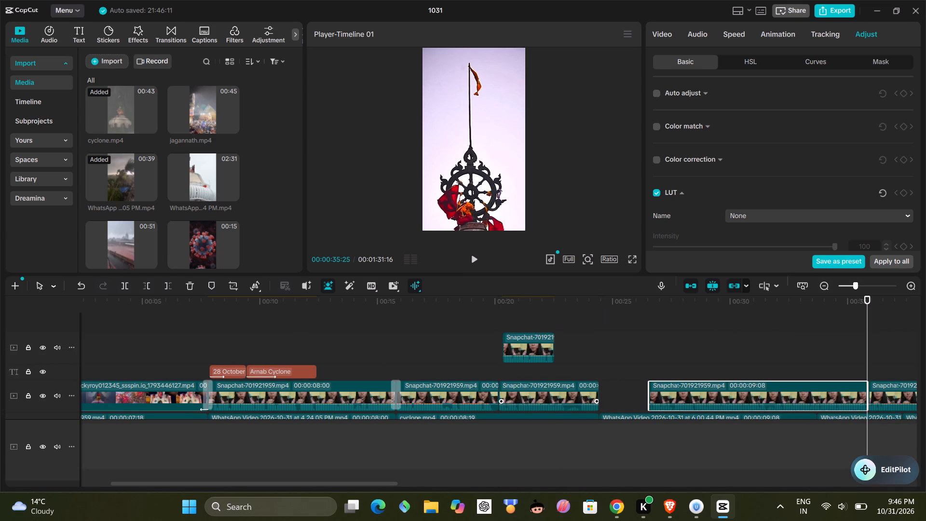
drag(559, 389, 597, 395)
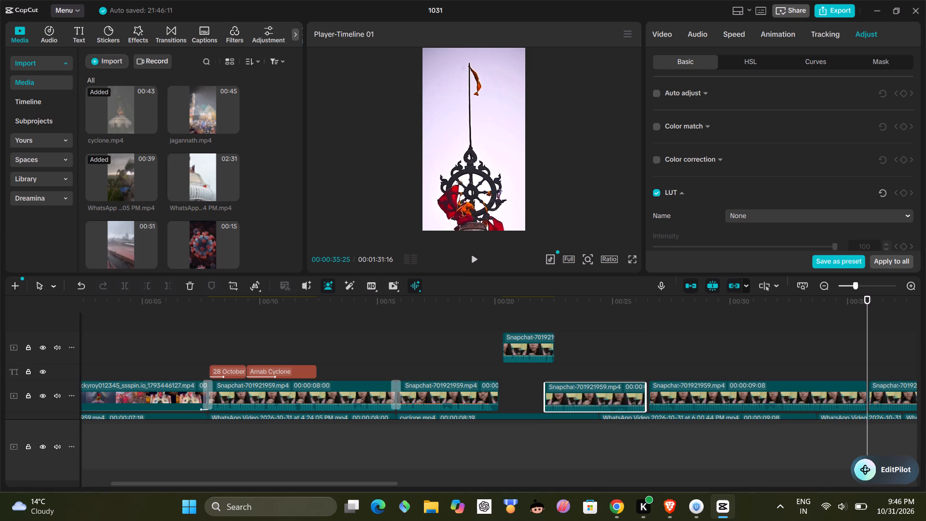
drag(597, 395, 599, 395)
Position the short Snapchat clip over the gap at about 20 seconds, aligned with the end of the preceding Snapchat clip.
click(531, 344)
drag(531, 344, 531, 374)
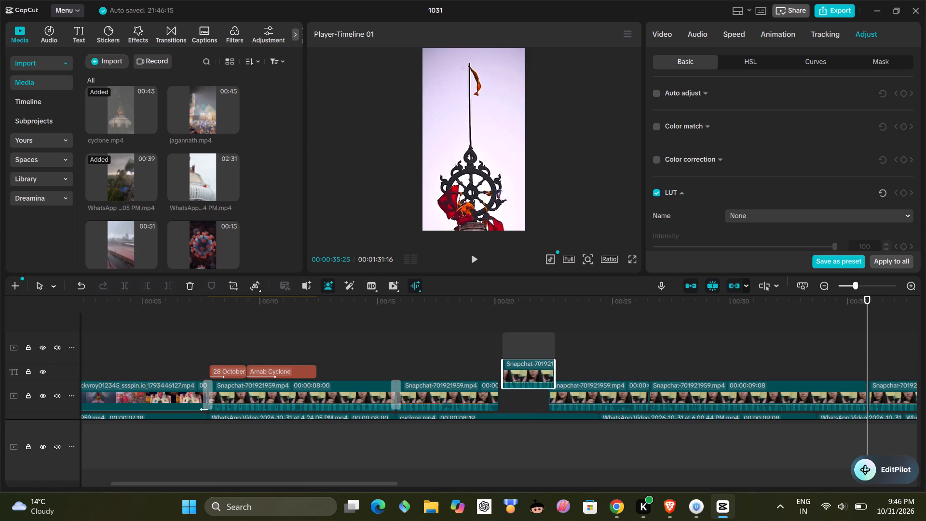
drag(531, 374, 528, 396)
drag(532, 364, 537, 396)
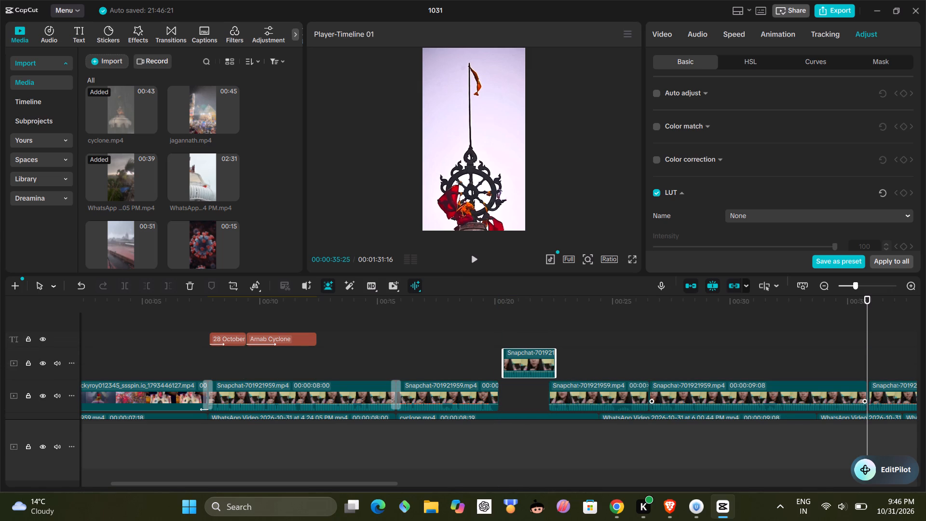
click(730, 389)
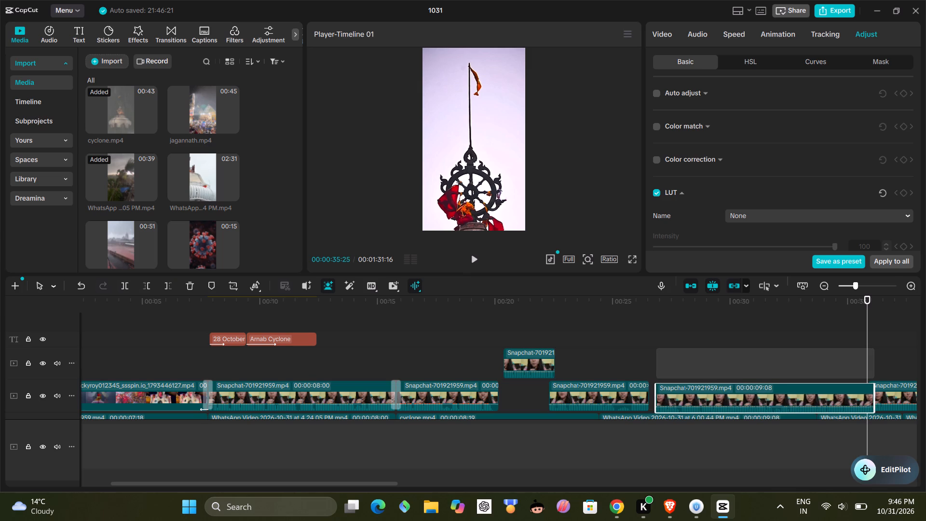
click(595, 393)
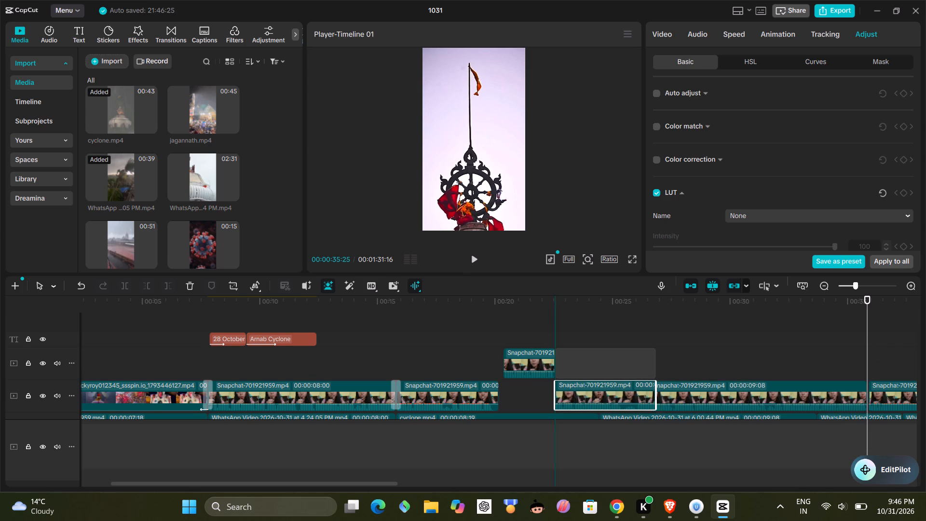
drag(527, 364, 521, 386)
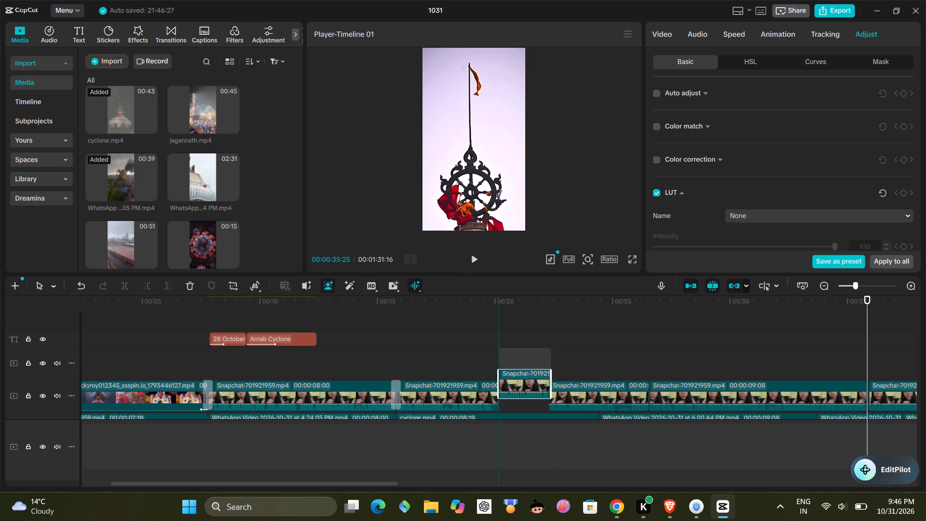
drag(521, 386, 517, 398)
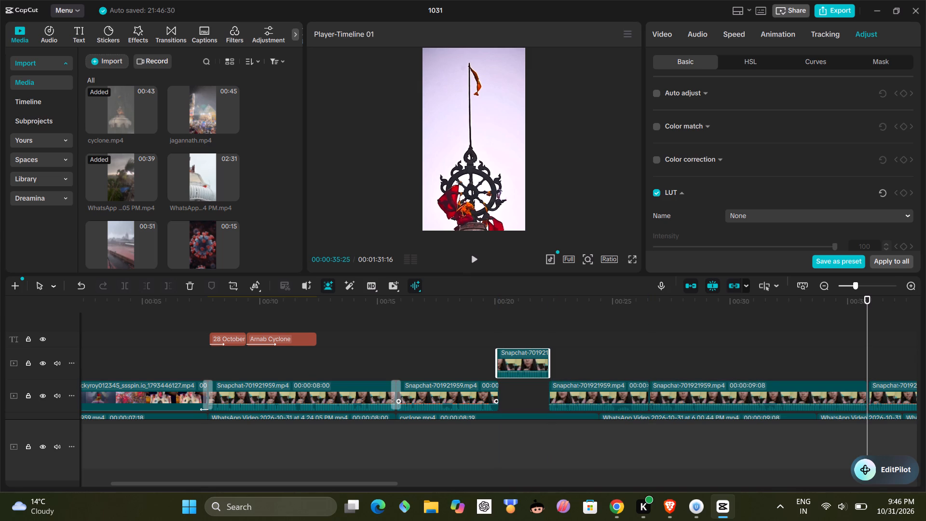
Play back the rearranged Snapchat clips from about 19 seconds.
click(464, 366)
click(473, 257)
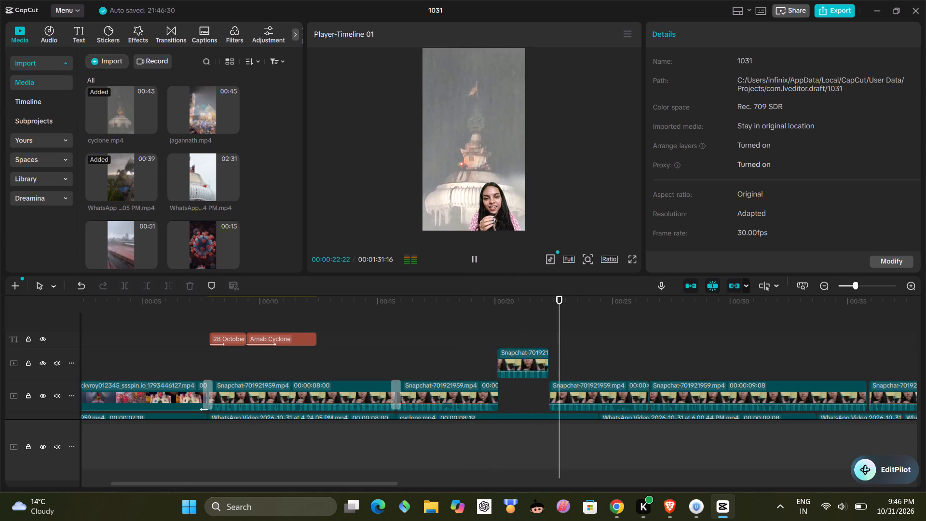
click(477, 348)
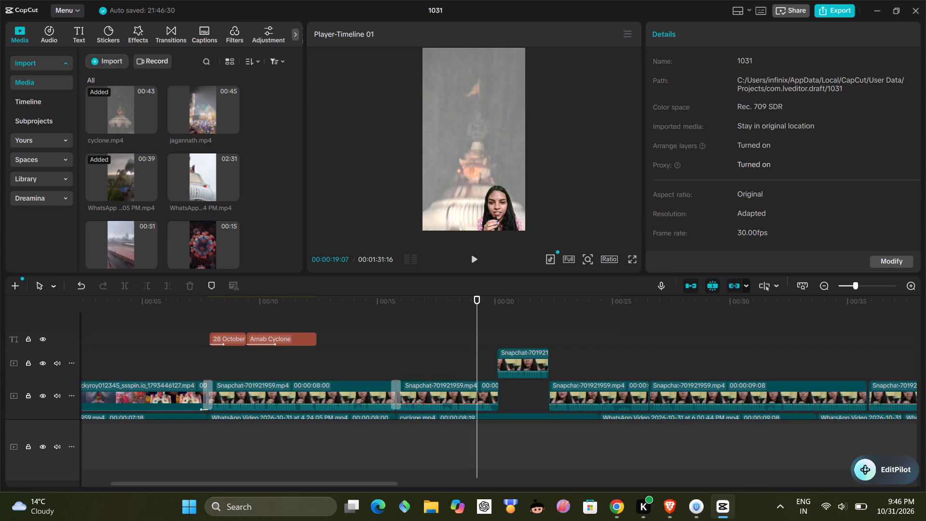
Move the Snapchat clip starting at about 36 seconds onto the upper track, directly after the short Snapchat clip.
click(893, 393)
drag(893, 393, 629, 357)
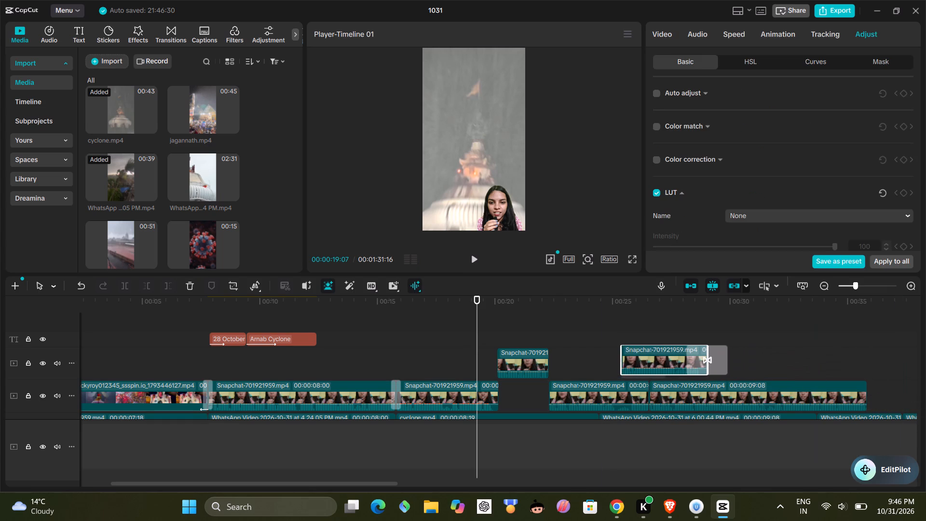
drag(629, 357, 575, 359)
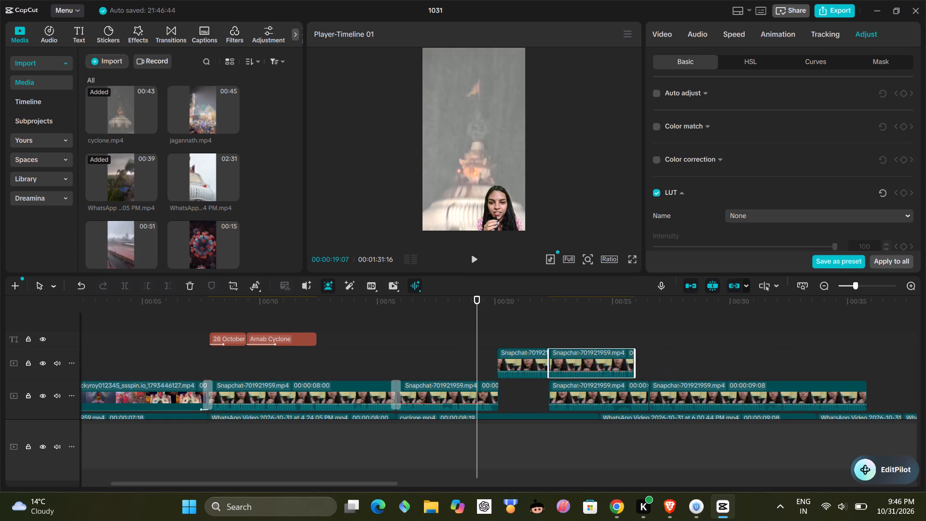
Shift the 9:08 Snapchat clip to about 28.5 seconds and the shorter Snapchat clip before it to about 24 seconds.
drag(749, 394, 806, 393)
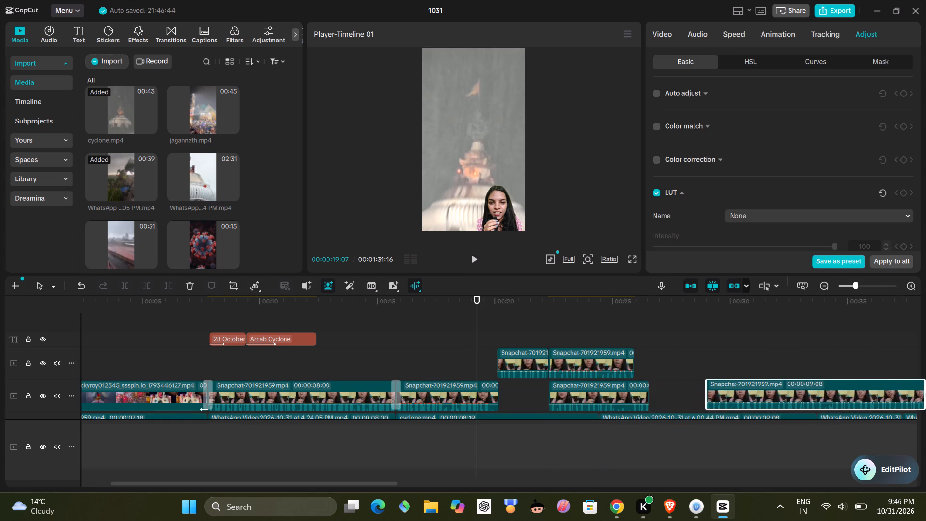
drag(806, 393, 797, 395)
drag(567, 387, 621, 385)
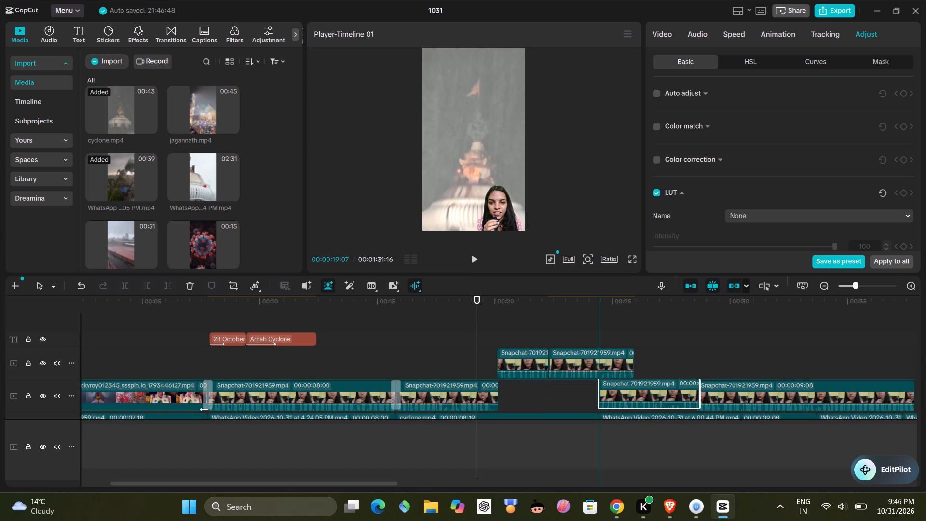
drag(621, 385, 608, 390)
Shift the 9:08 Snapchat clip to about 30 seconds, against the following clip, and the shorter clip directly before it at about 26 seconds.
drag(720, 349, 786, 346)
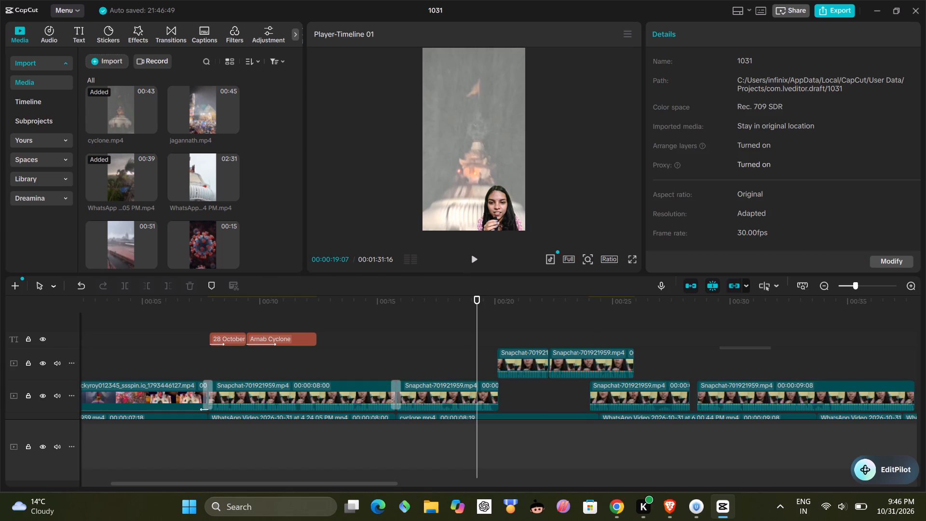
drag(786, 346, 857, 351)
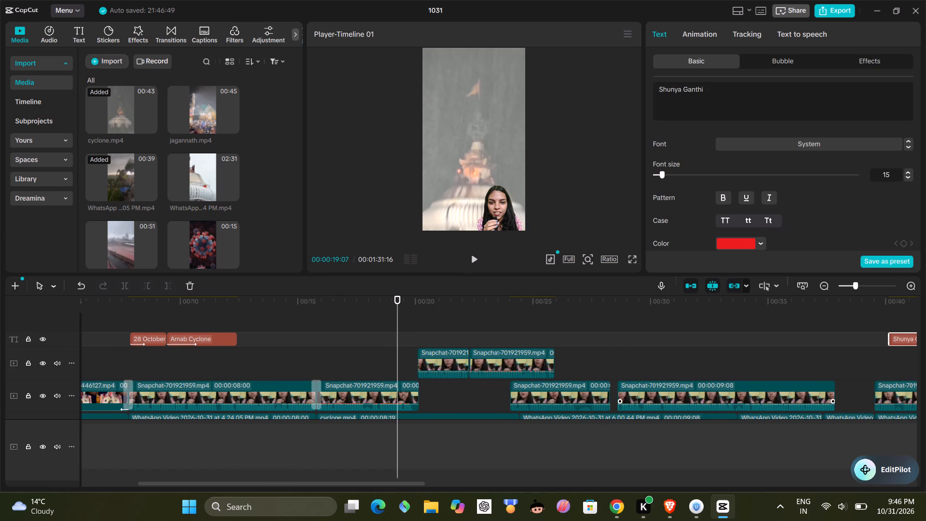
click(763, 395)
drag(763, 394, 801, 394)
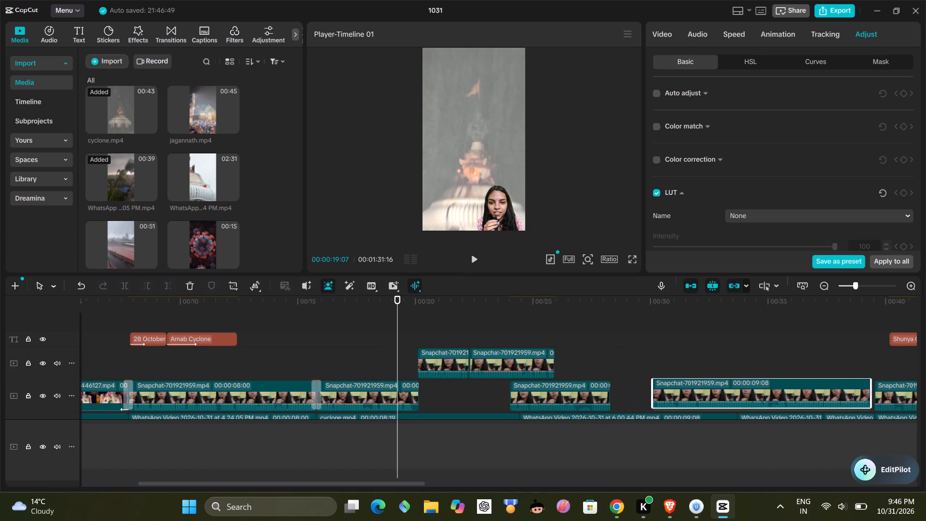
drag(801, 394, 802, 395)
click(576, 386)
drag(573, 390, 583, 390)
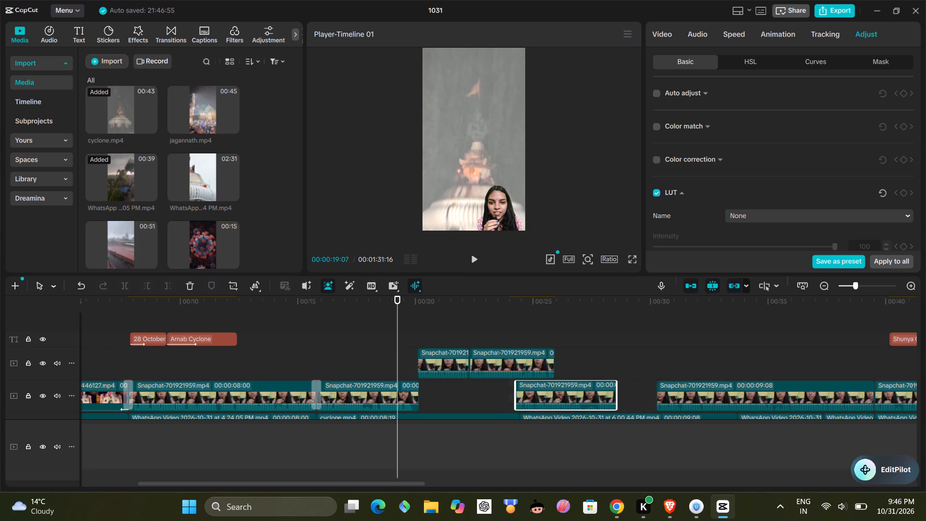
drag(583, 390, 618, 396)
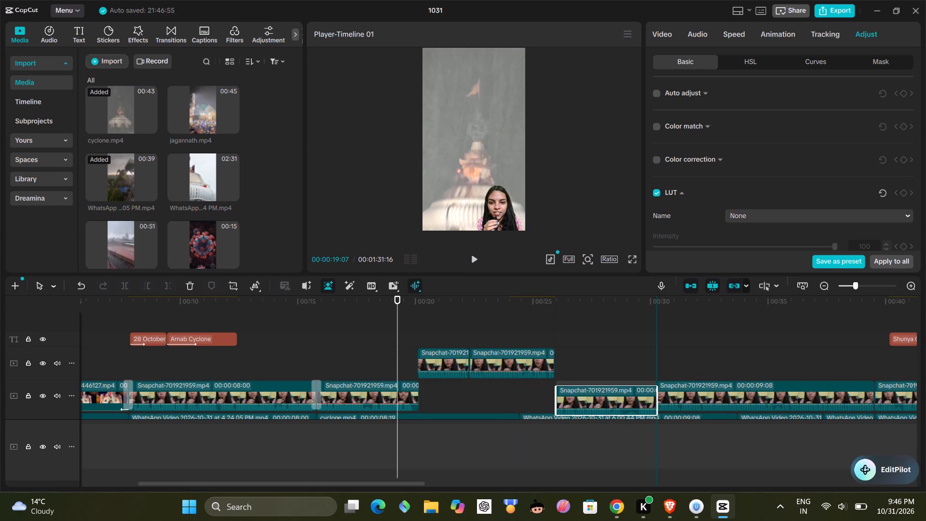
drag(618, 396, 619, 390)
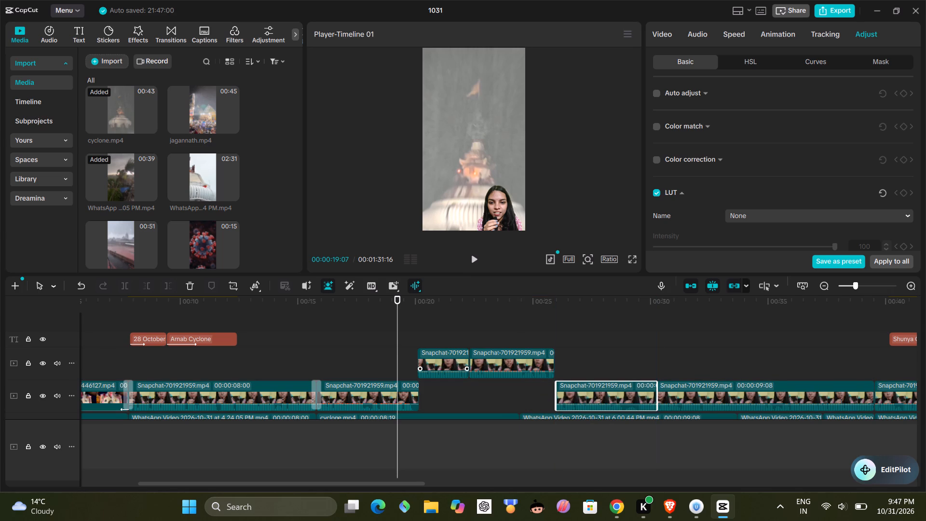
Move the two upper-track Snapchat clips down onto the presenter track, filling the gap between about 20 and 26 seconds.
drag(442, 353, 446, 386)
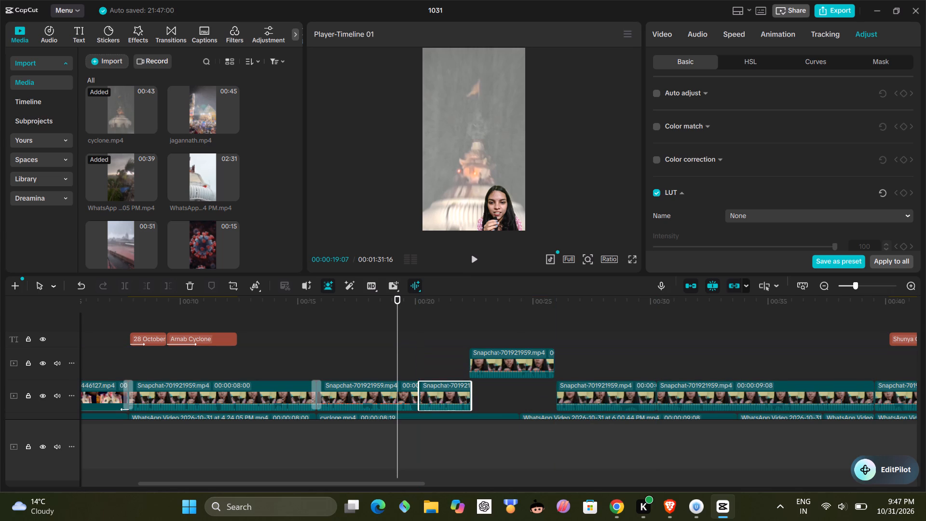
drag(490, 357, 491, 389)
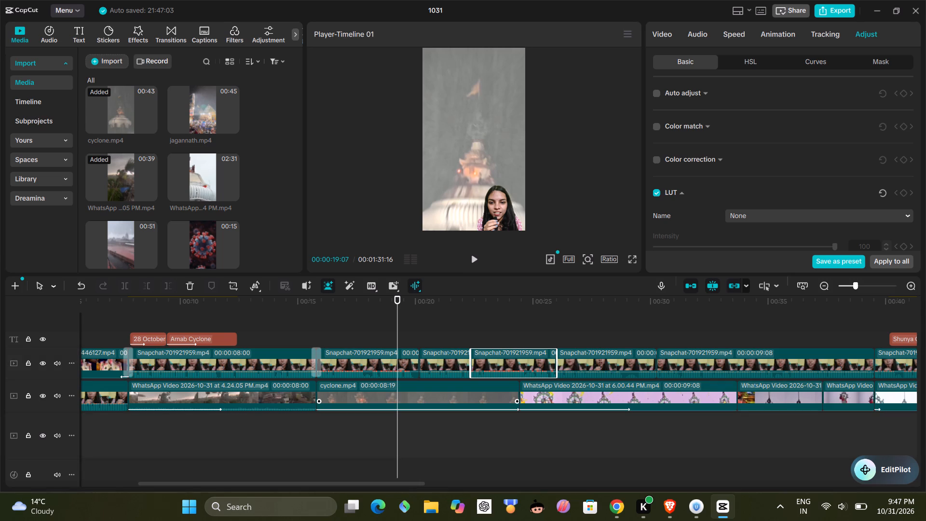
Play back the reordered Snapchat clips from about 15 seconds, restarting from about 17 seconds.
click(303, 337)
click(469, 260)
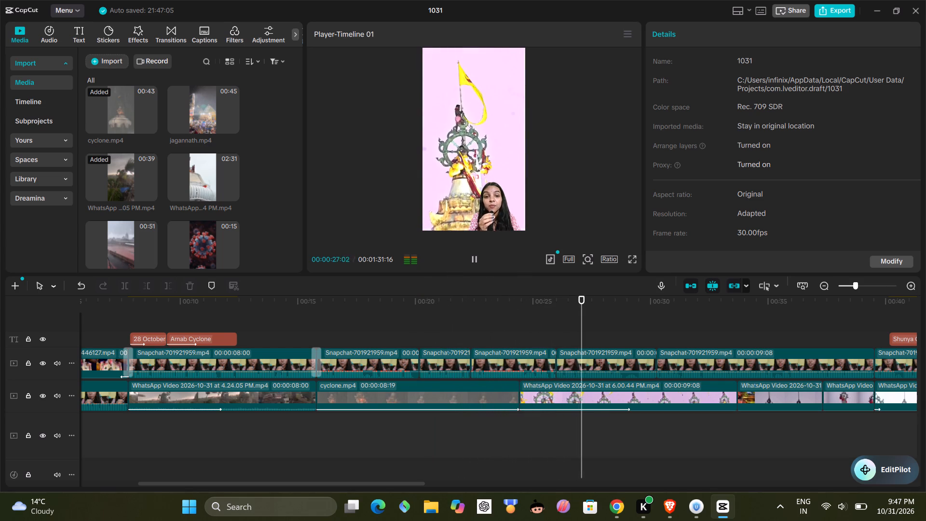
click(341, 334)
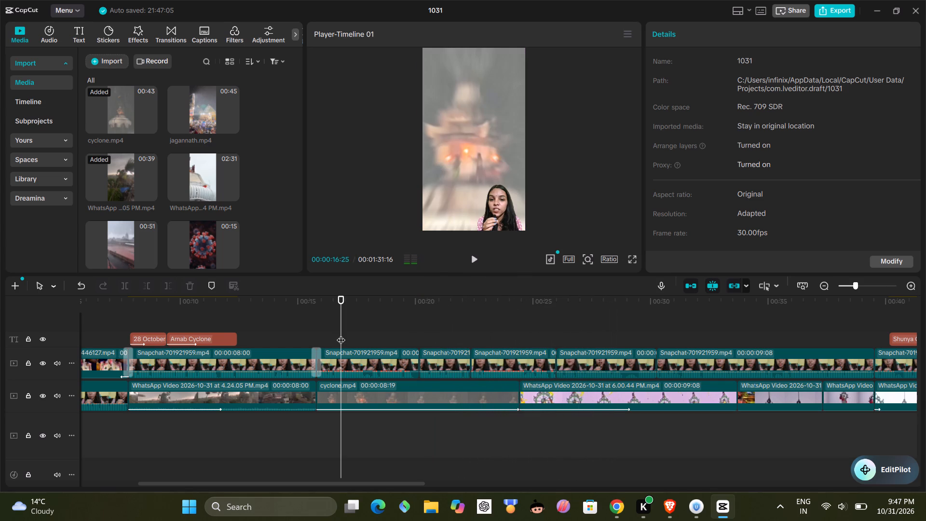
click(472, 251)
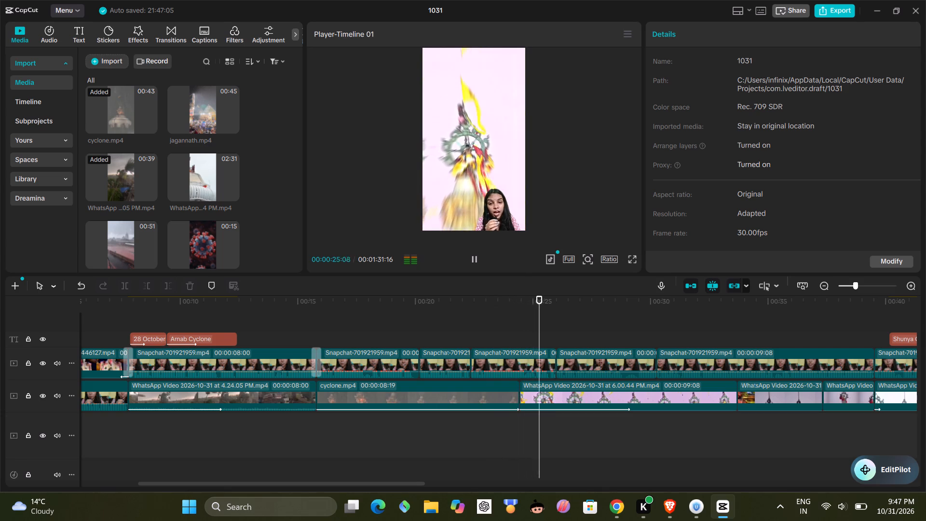
click(471, 254)
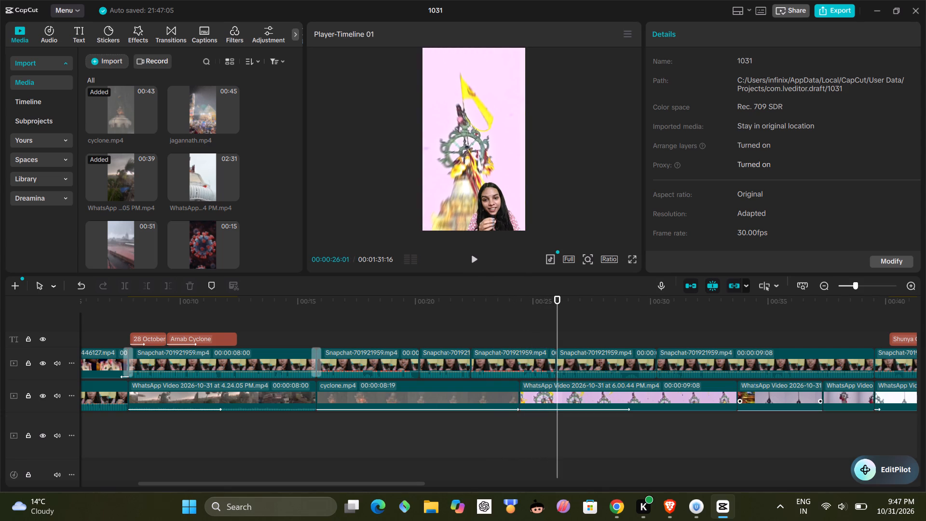
Compare the Snapchat clip starting at about 39 seconds with the passage from about 26 seconds by playing both.
click(874, 328)
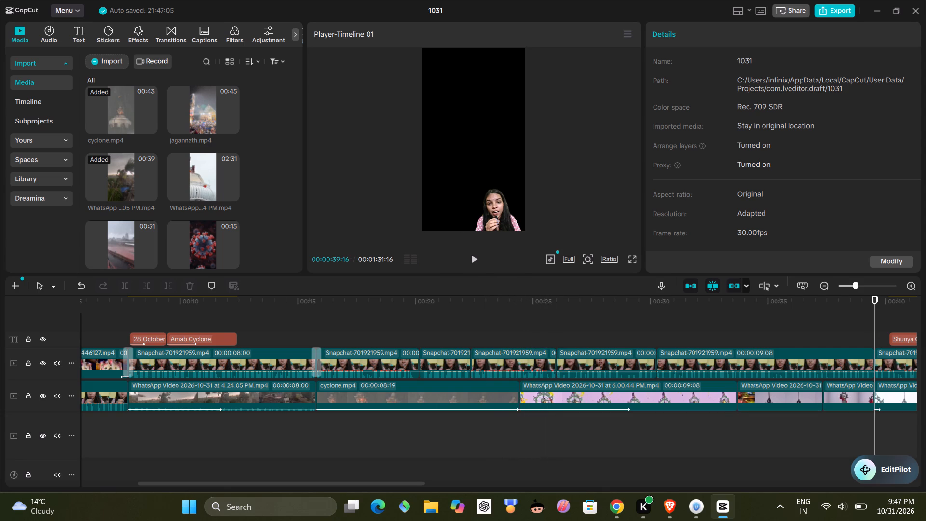
click(477, 260)
click(477, 260)
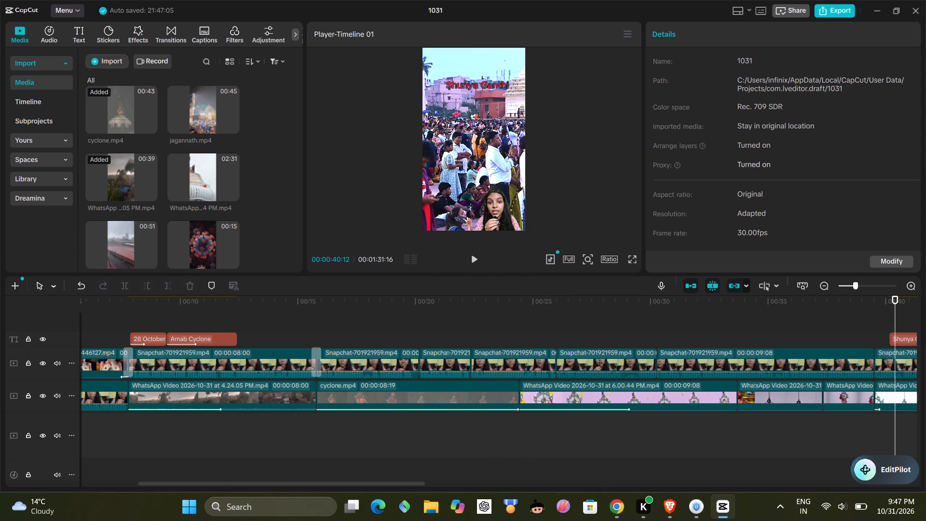
click(552, 336)
click(477, 255)
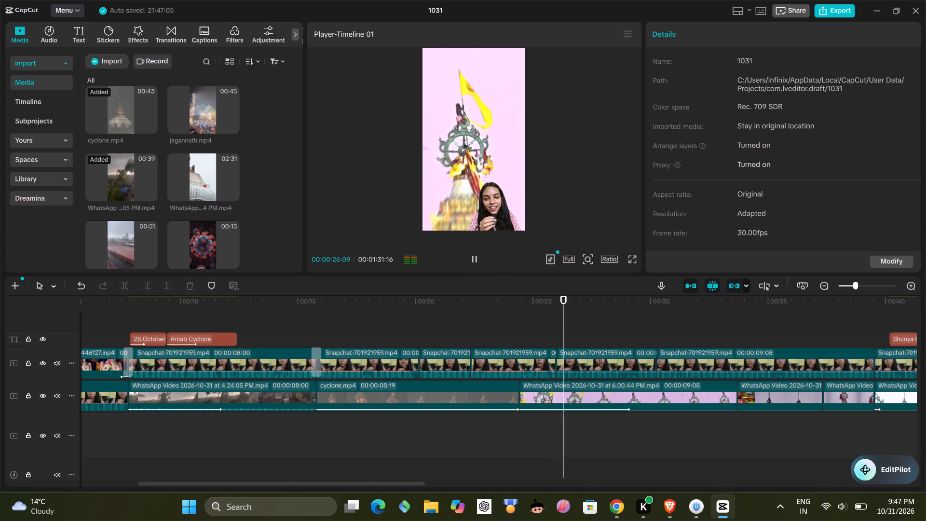
click(474, 256)
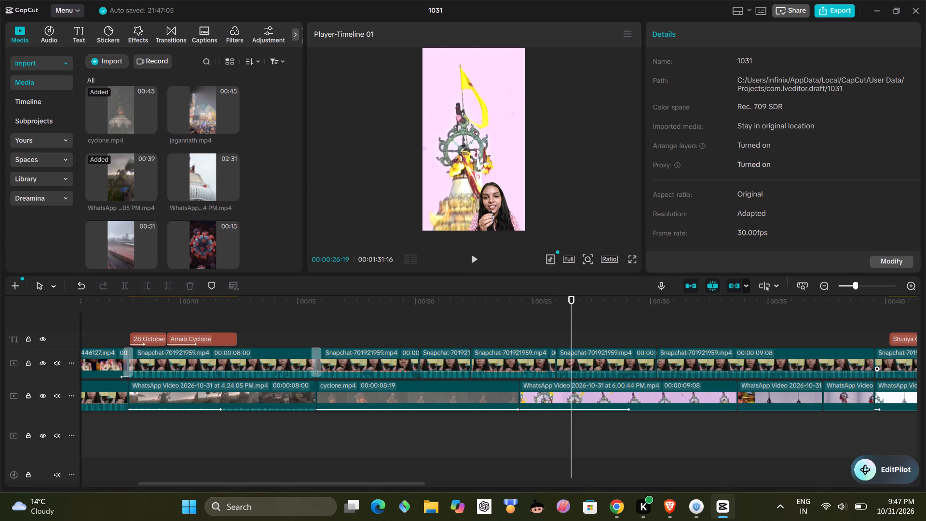
Move the Snapchat clip starting at about 39 seconds onto an upper track at about 26 seconds.
click(888, 355)
drag(894, 356, 560, 329)
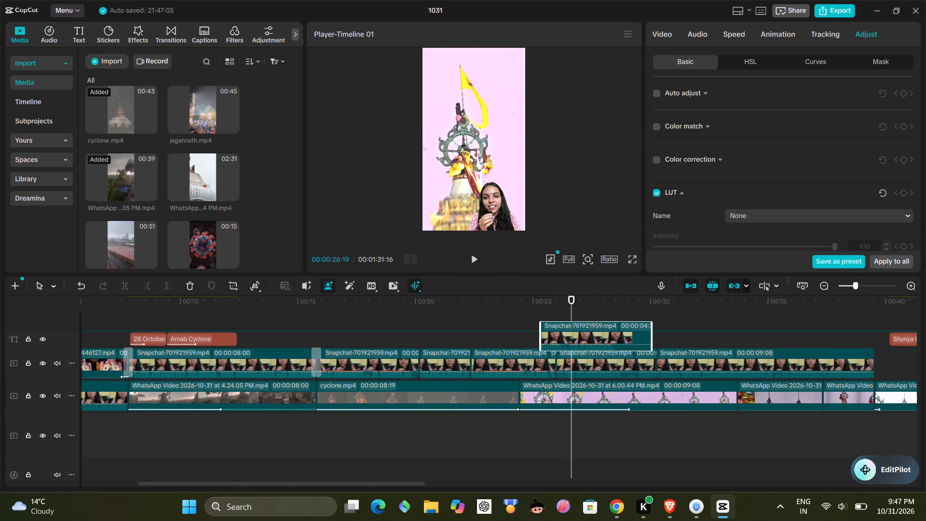
drag(560, 329, 578, 327)
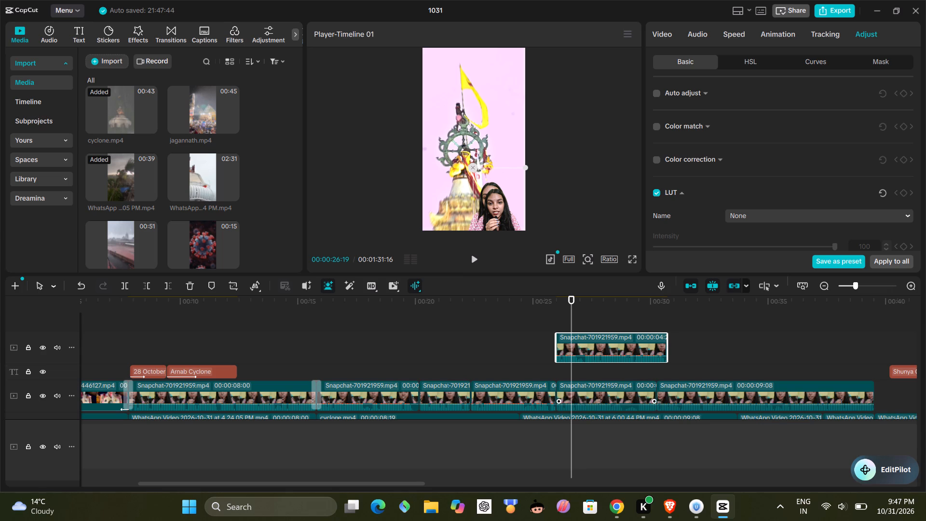
Shift the 9:08 Snapchat clip to about 35 seconds, against the following clip, and the shorter clip before it to about 31 seconds.
double_click(589, 389)
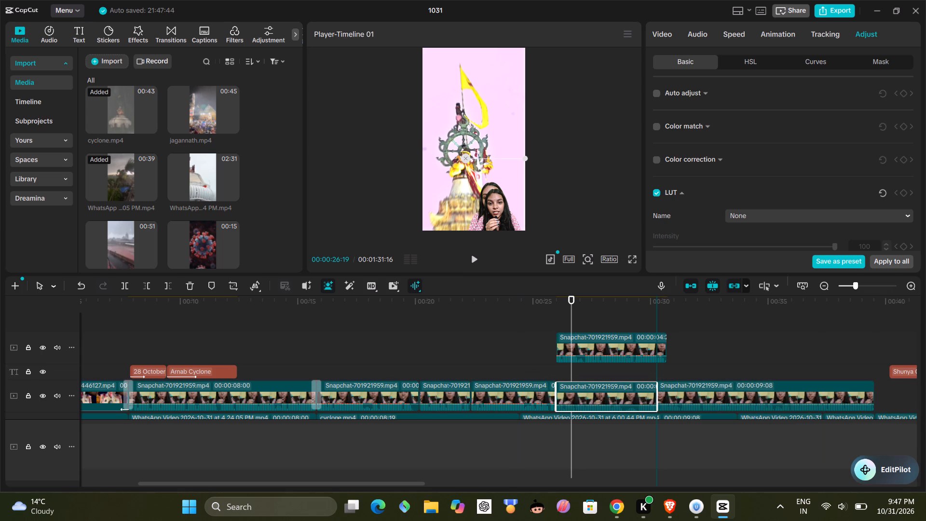
drag(811, 388, 889, 389)
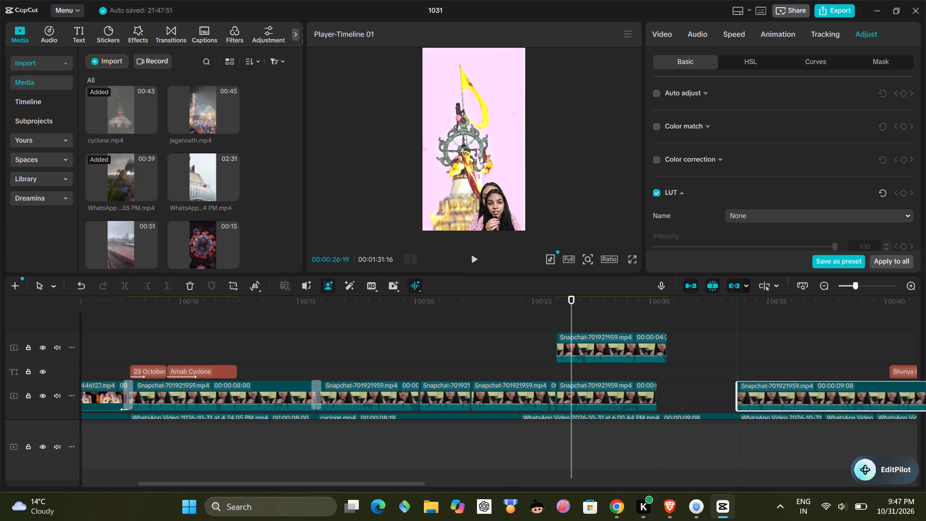
drag(889, 389, 865, 394)
drag(634, 398, 682, 396)
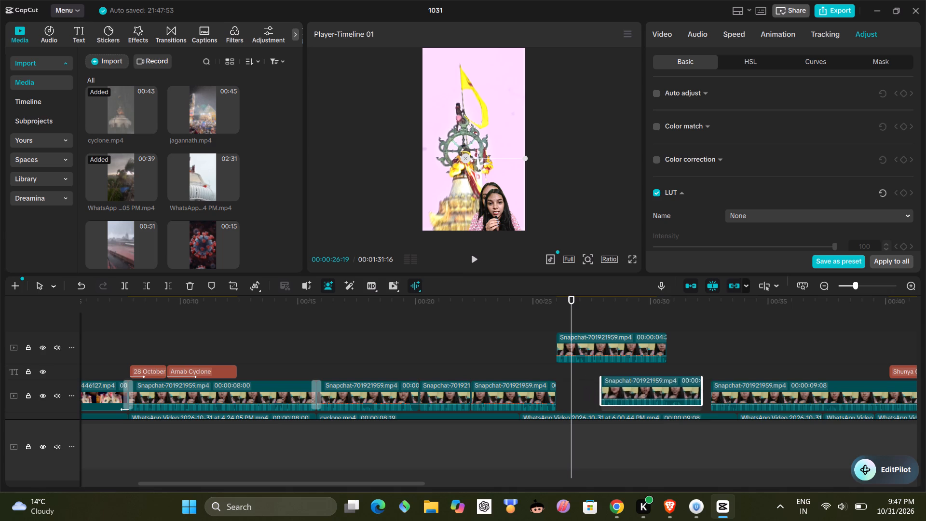
drag(682, 396, 685, 396)
drag(728, 365, 783, 346)
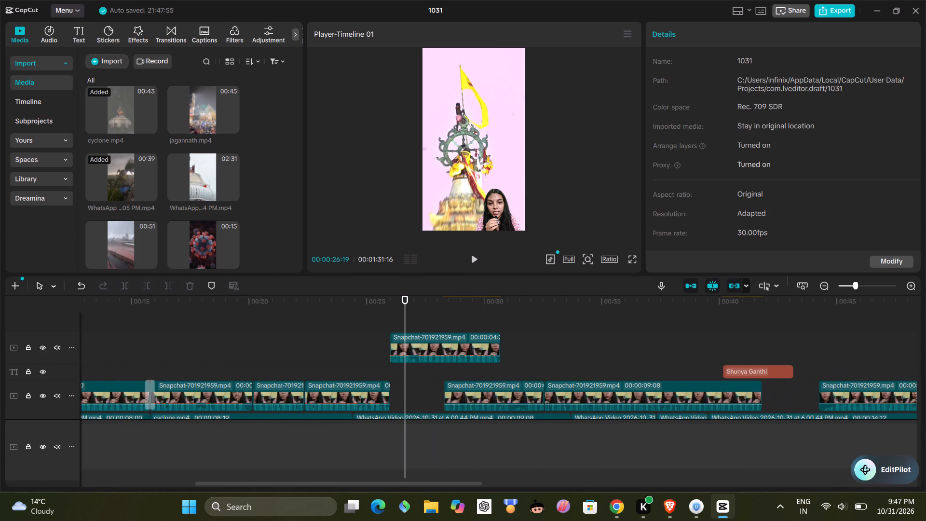
drag(602, 389, 653, 391)
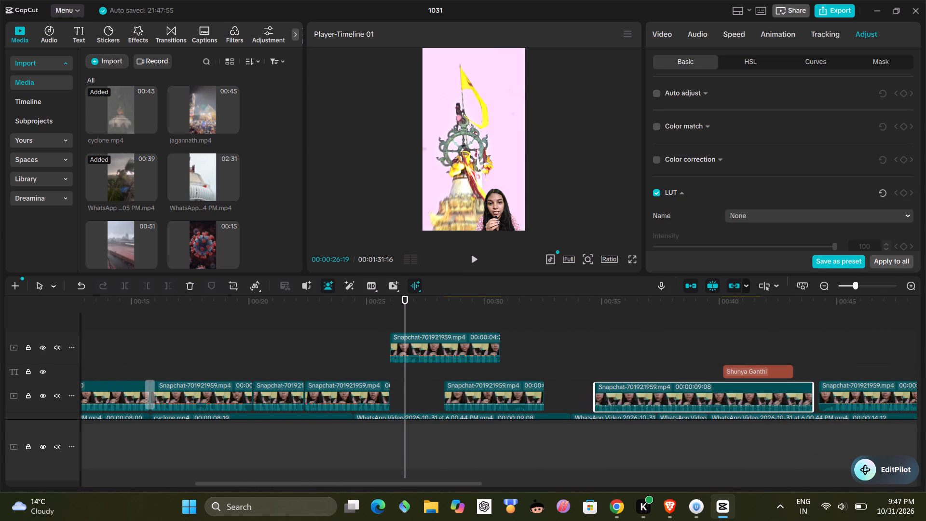
drag(653, 391, 658, 391)
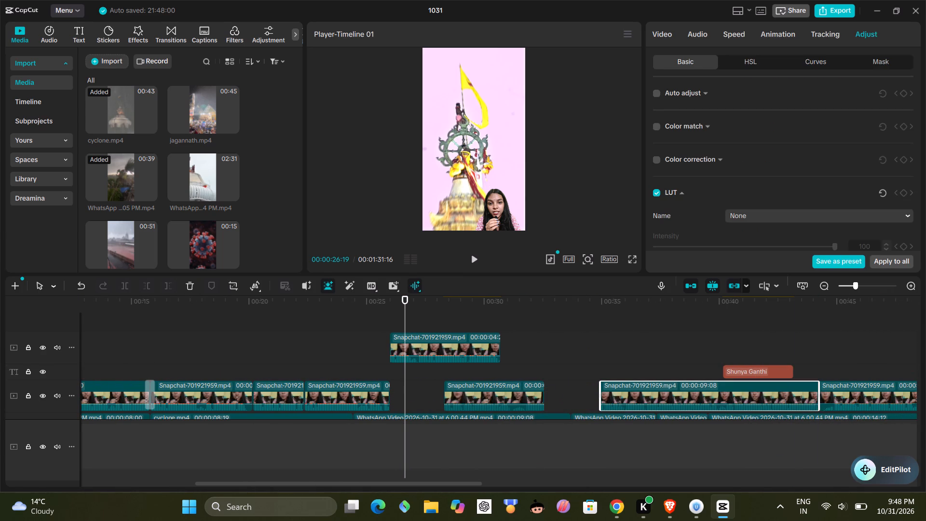
click(475, 390)
drag(481, 389, 533, 387)
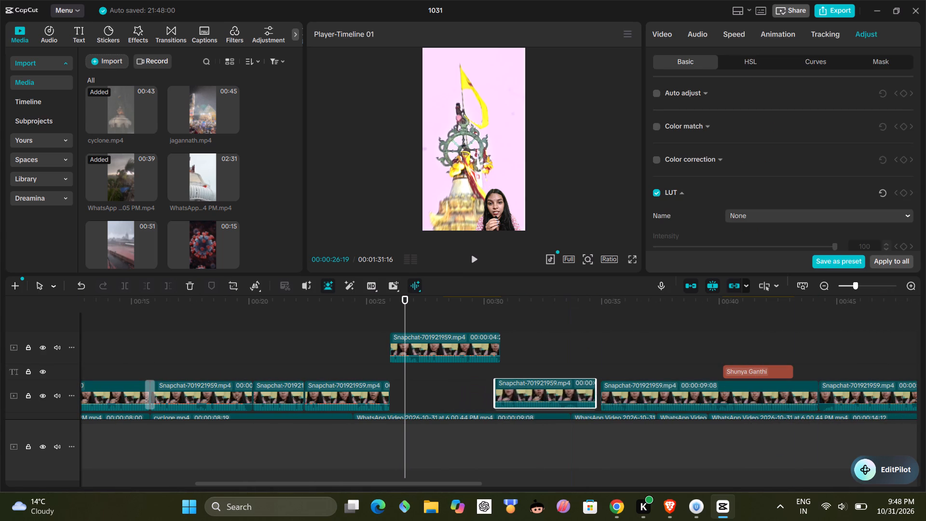
drag(533, 387, 536, 391)
Move the upper-track Snapchat clip down into the gap on the presenter track at about 26 seconds.
click(434, 344)
drag(434, 344, 435, 348)
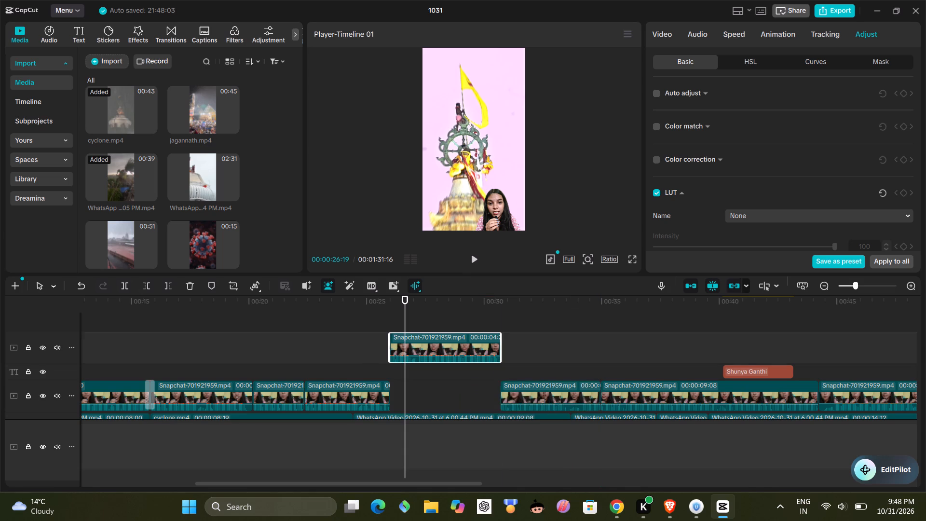
drag(435, 348, 438, 390)
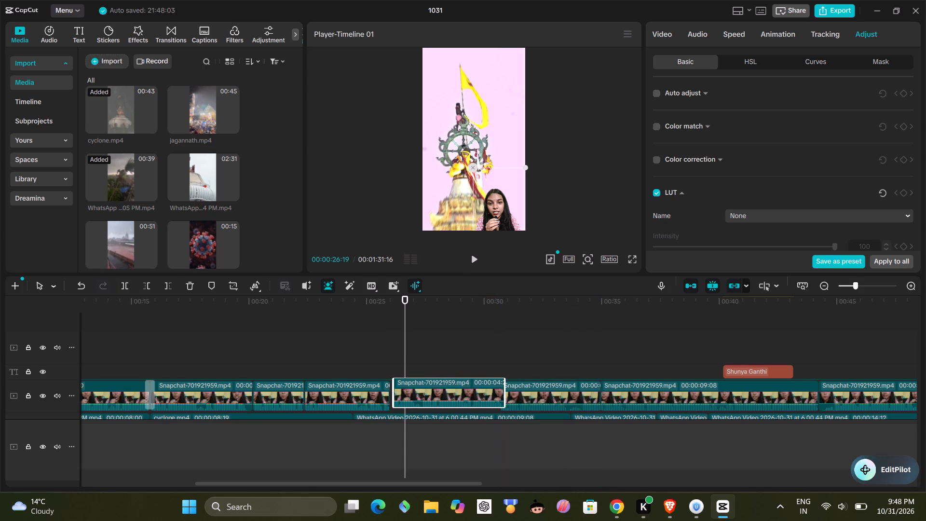
drag(438, 390, 436, 395)
Play back the rearranged Snapchat clips from about 18 seconds to about 33 seconds.
click(211, 325)
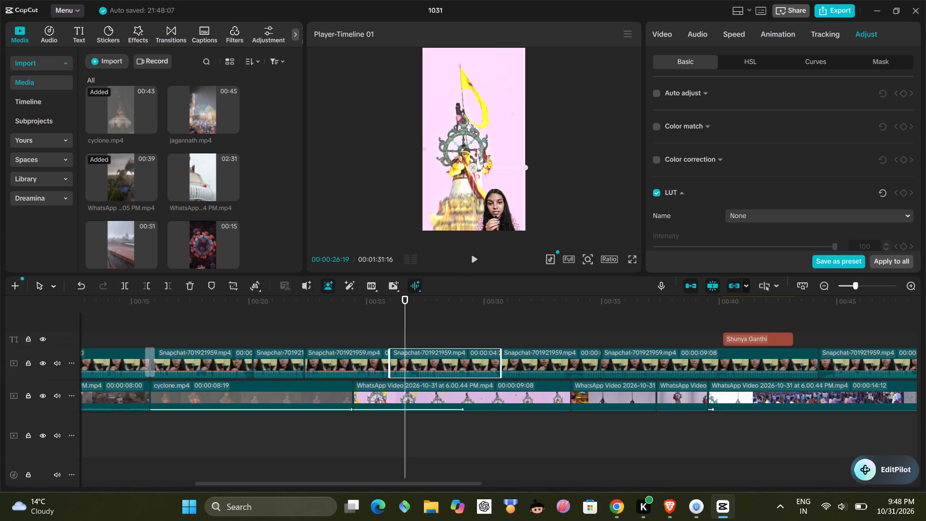
click(477, 261)
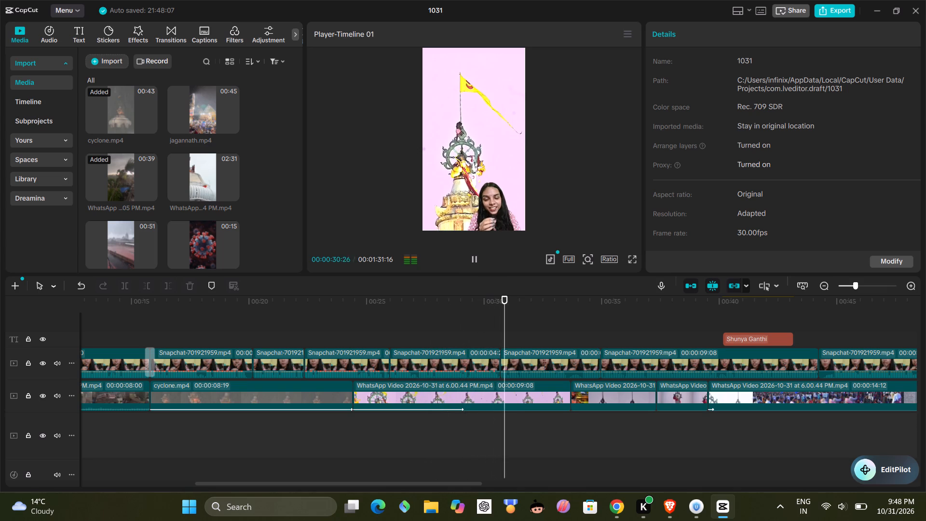
click(475, 258)
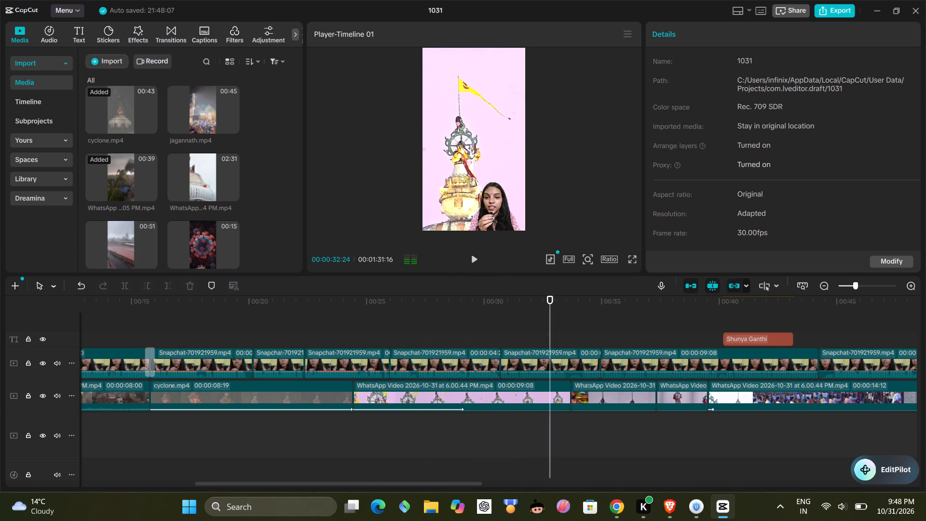
Move the "Shunya Ganthi" text from about 40 seconds to about 28 seconds on the text track.
click(762, 335)
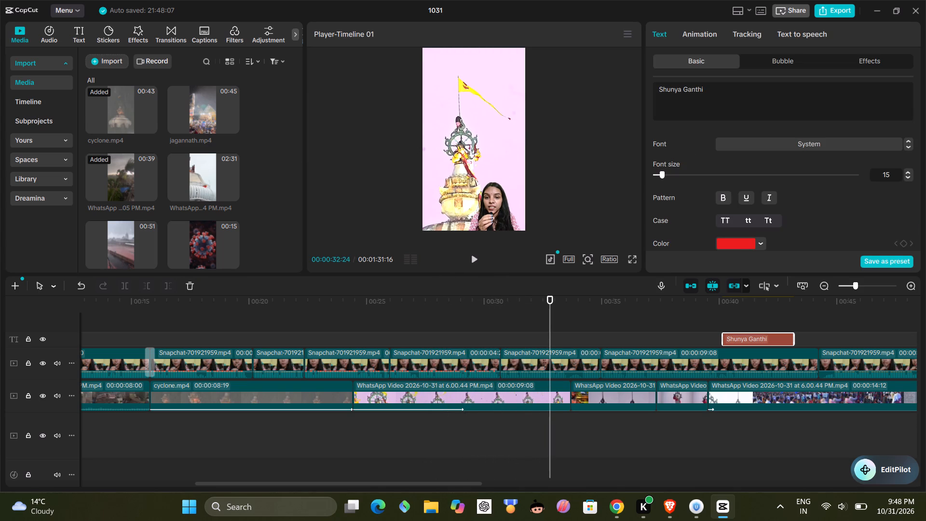
drag(744, 334, 472, 334)
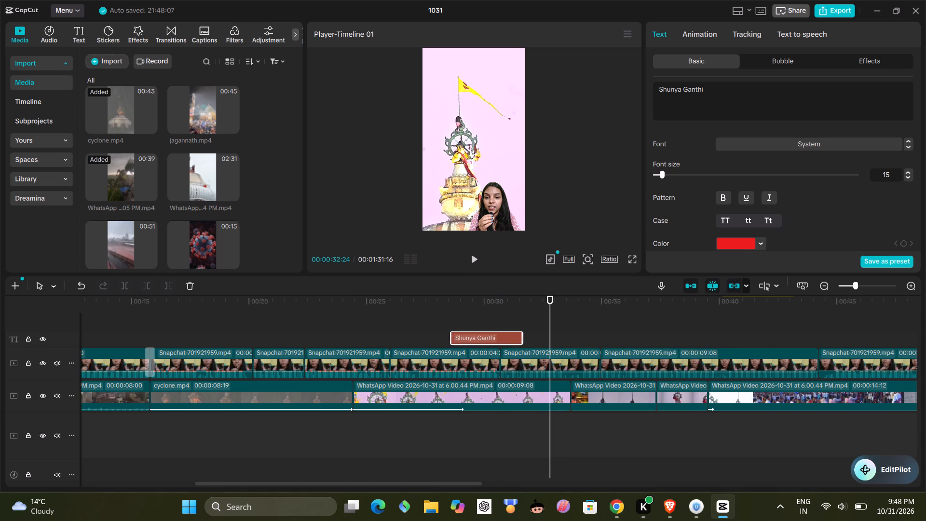
drag(472, 334, 459, 337)
Play back the section with the repositioned "Shunya Ganthi" text from about 26 seconds to about 36.5 seconds.
click(383, 343)
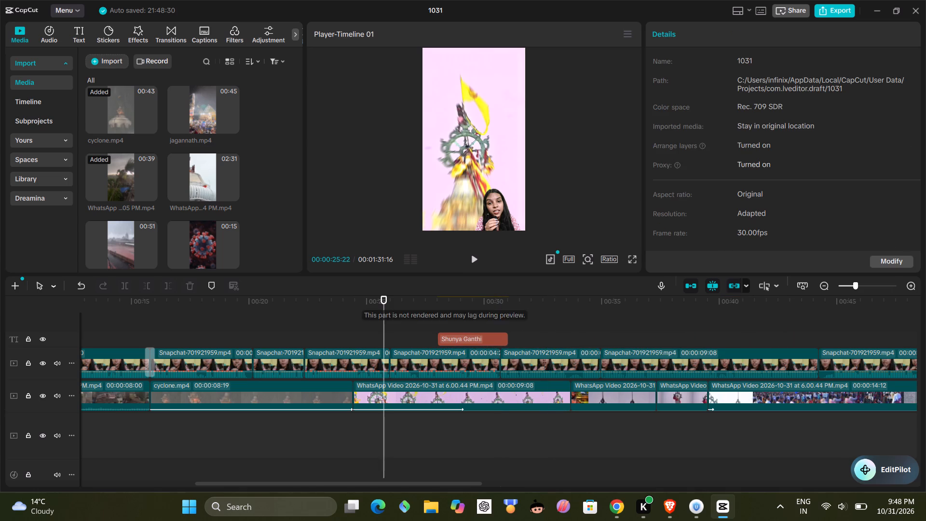
click(474, 259)
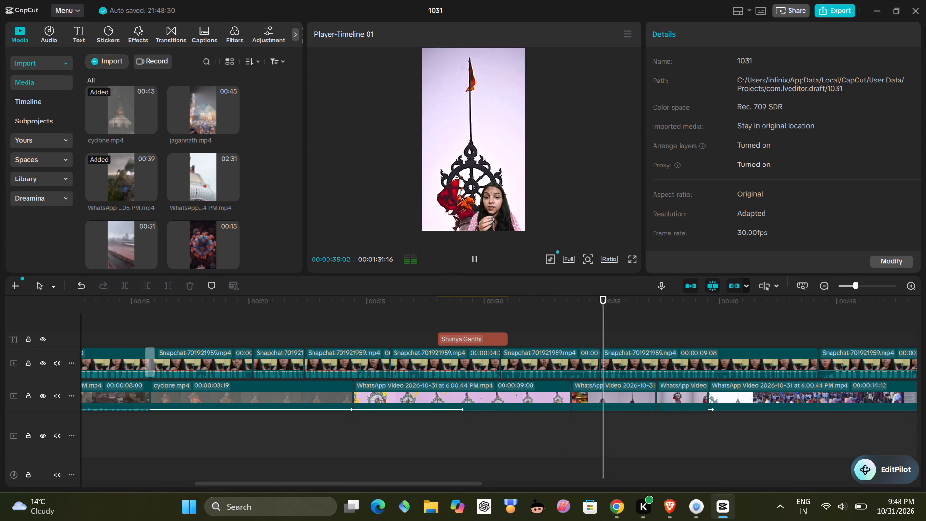
click(477, 260)
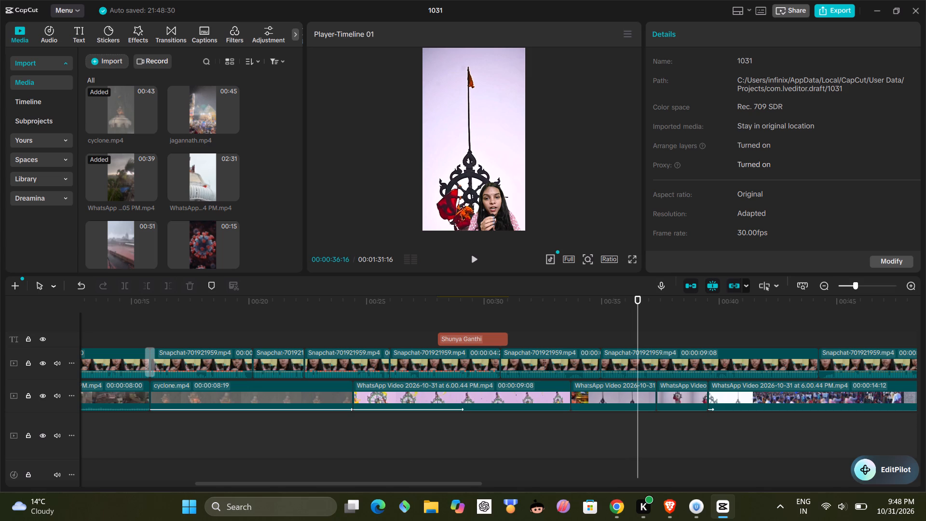
Reset Whites and Highlight to 0 on the WhatsApp temple background clip starting at about 24 seconds.
click(425, 389)
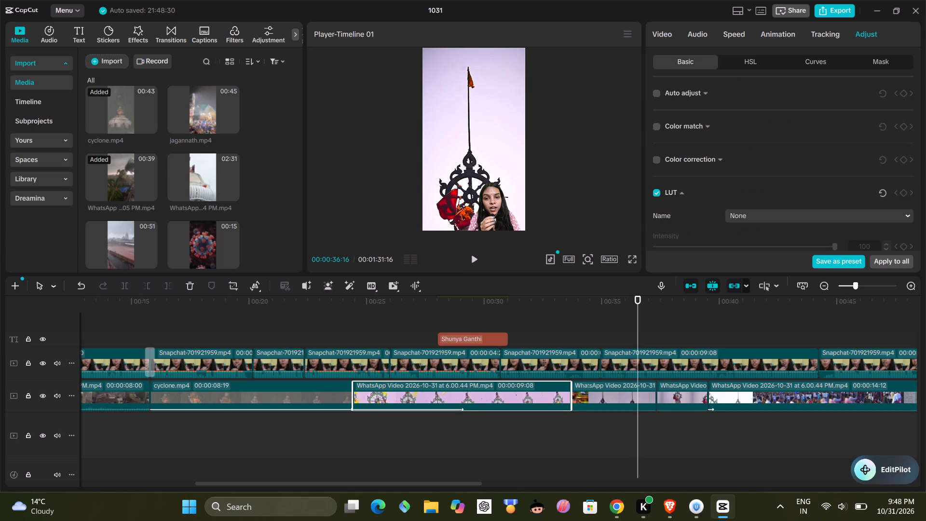
scroll(721, 101, down, 3)
scroll(732, 200, down, 3)
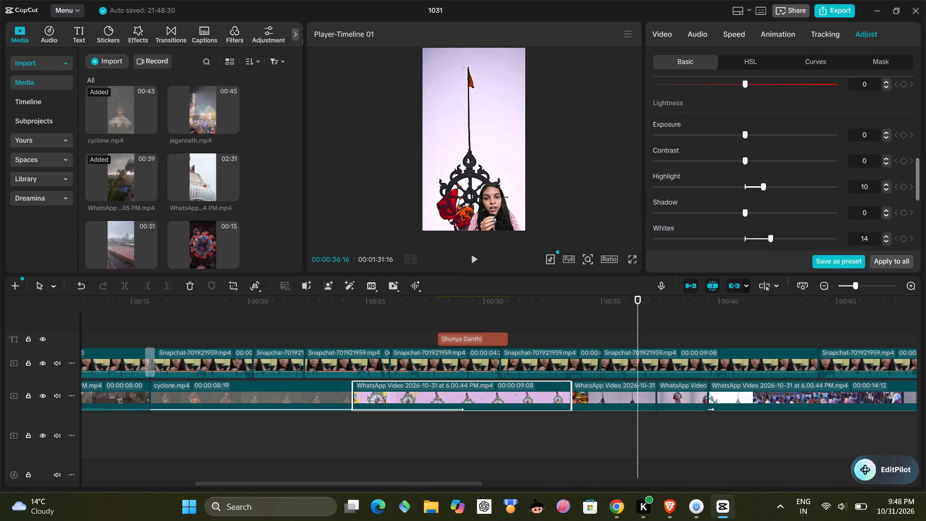
scroll(743, 181, down, 2)
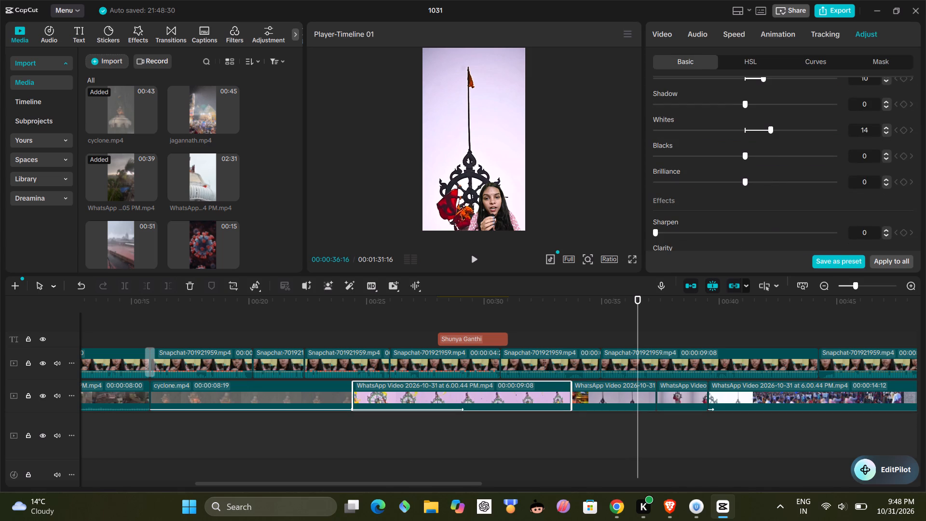
click(758, 126)
click(748, 129)
scroll(747, 127, up, 2)
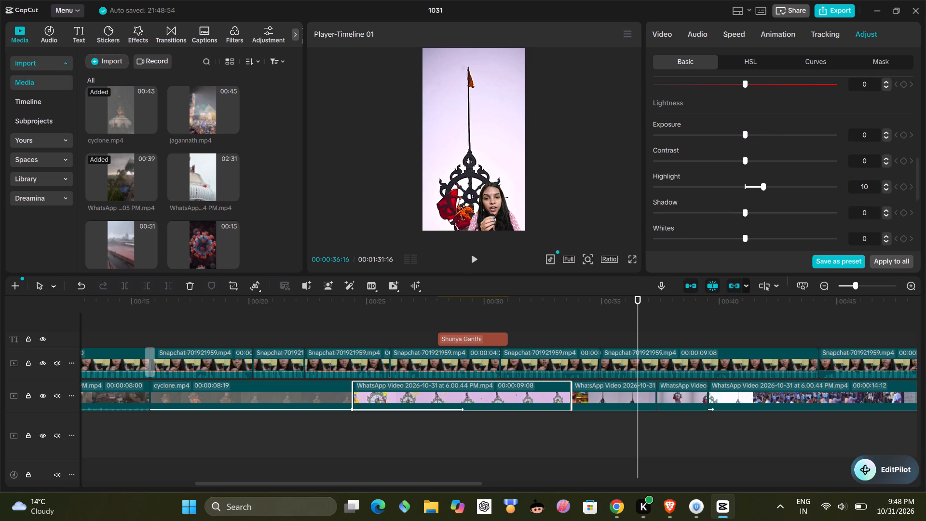
click(749, 182)
click(747, 184)
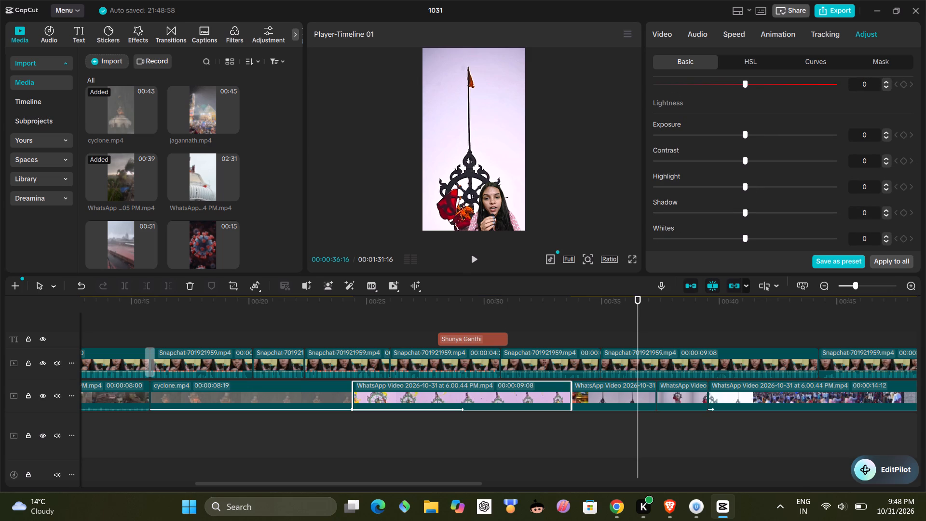
Add a solid white background to the "Shunya Ganthi" text.
click(379, 328)
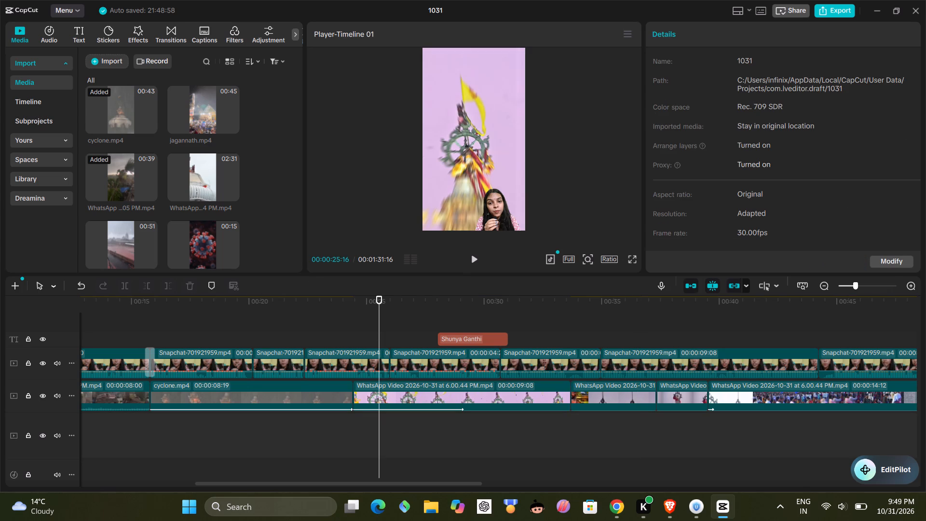
click(484, 341)
scroll(721, 156, down, 7)
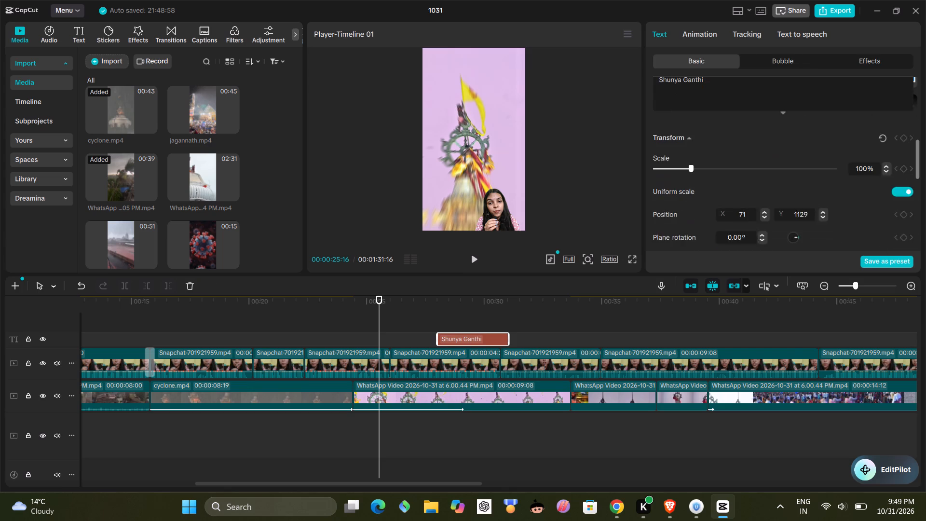
scroll(722, 166, down, 4)
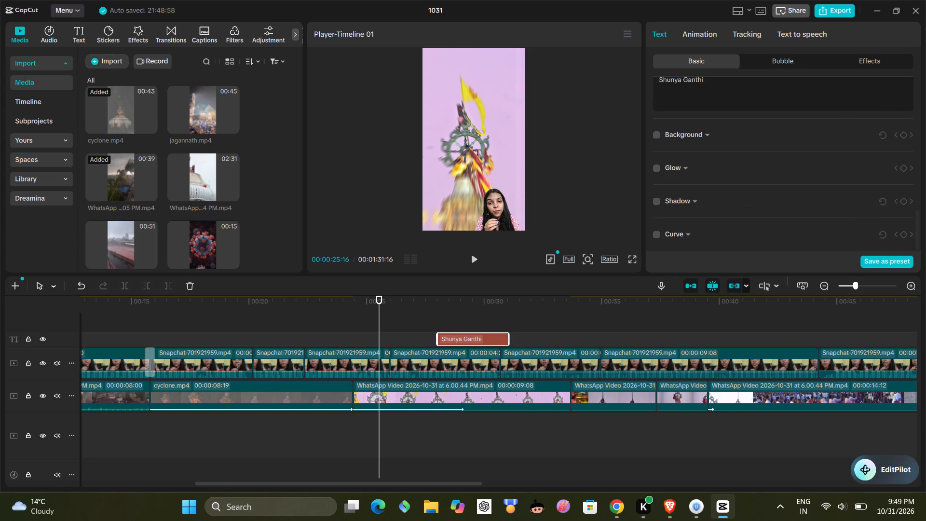
click(660, 135)
click(657, 135)
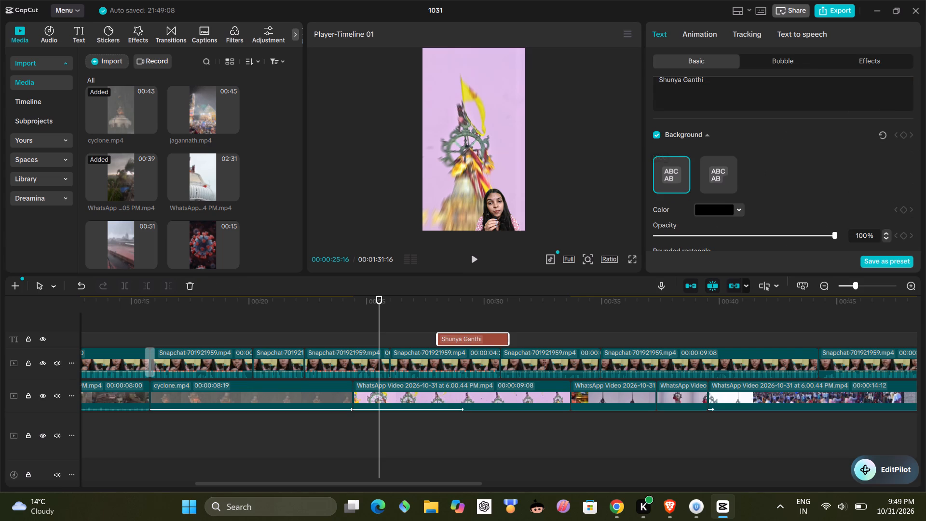
click(470, 260)
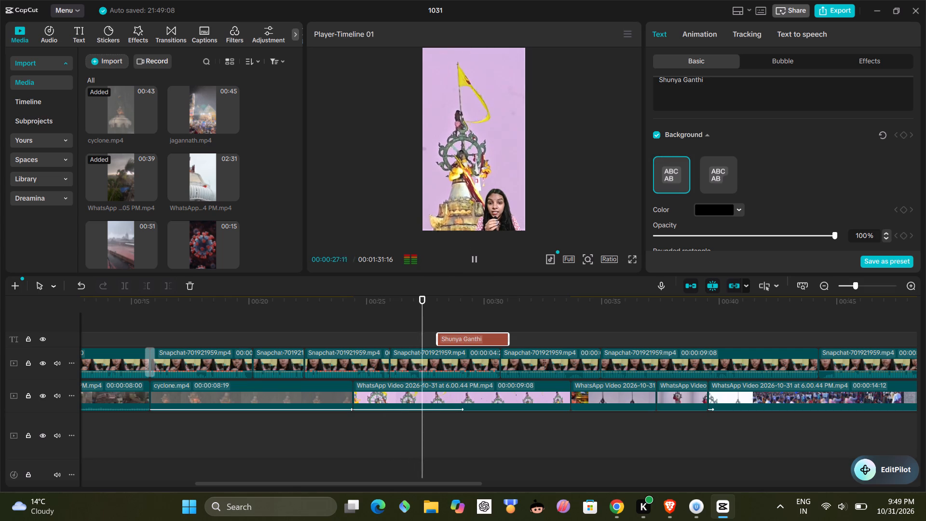
click(471, 261)
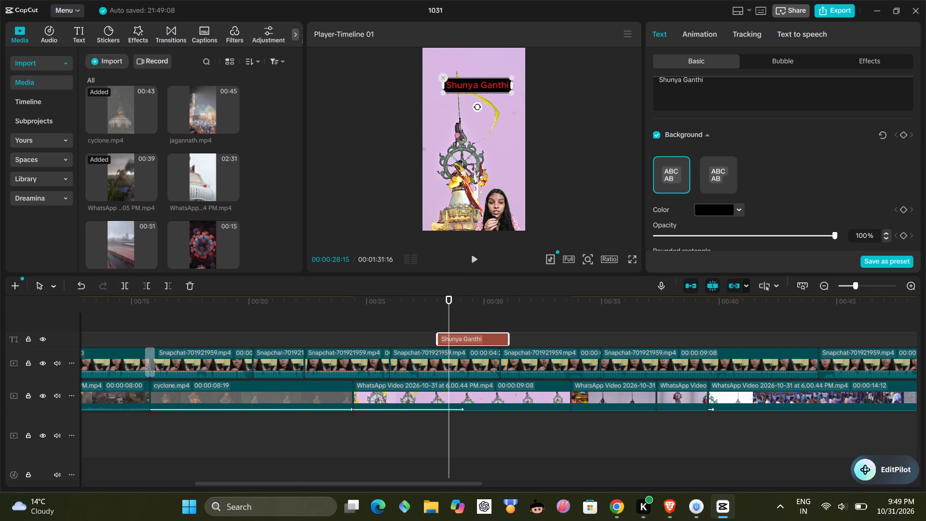
click(738, 211)
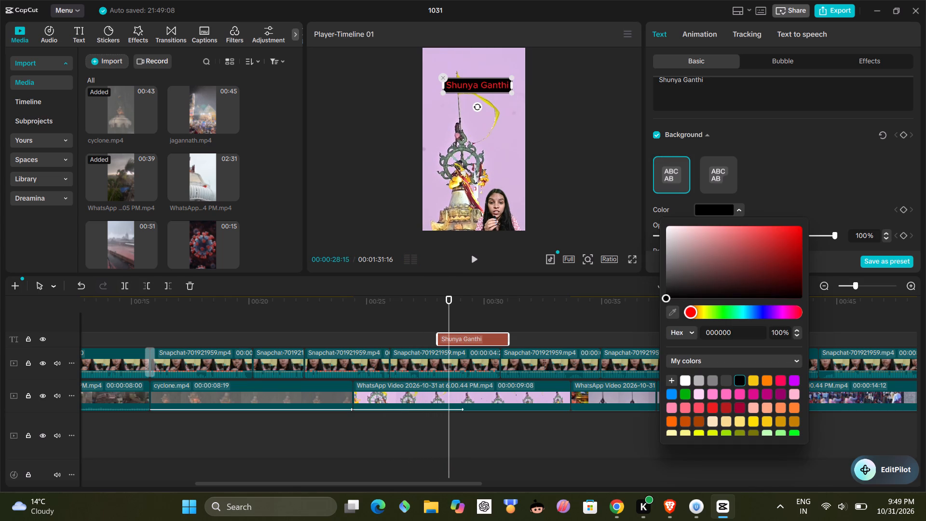
click(669, 228)
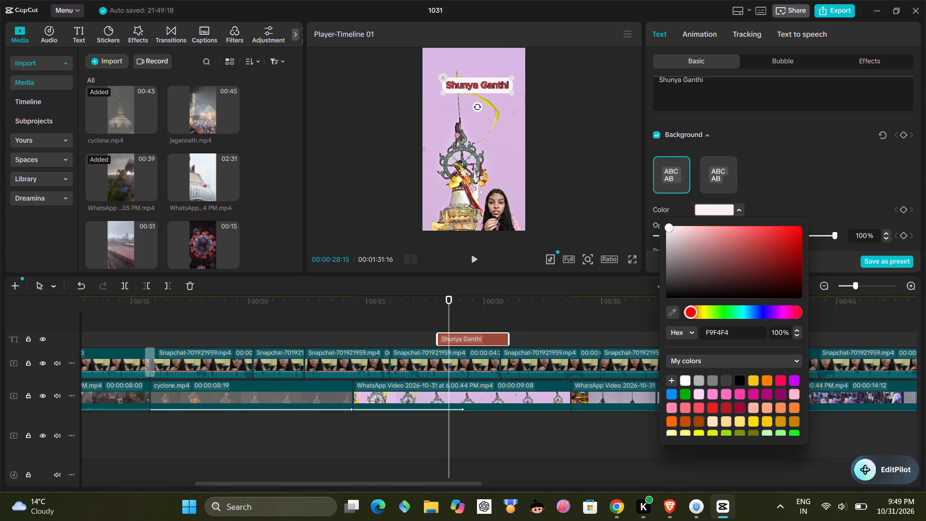
click(684, 385)
click(778, 122)
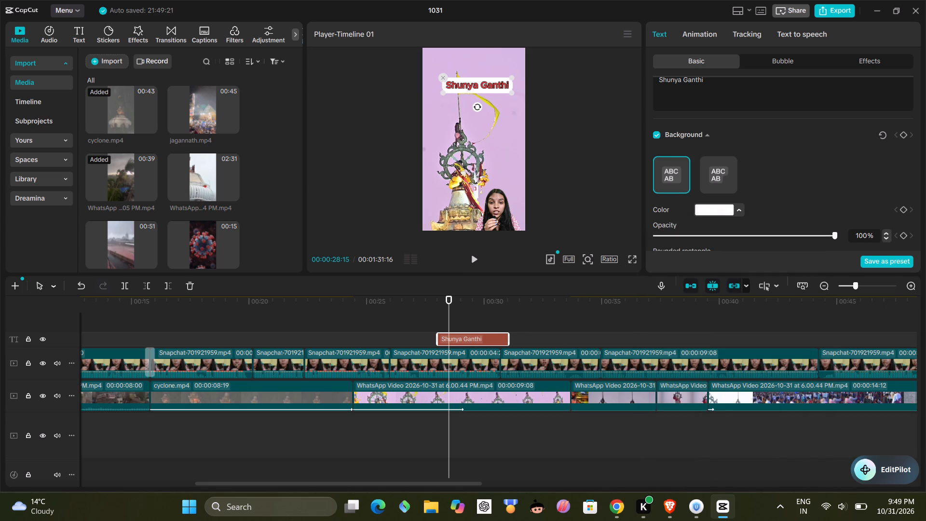
Centre the "Shunya Ganthi" text horizontally in the video frame, slightly higher than before.
click(495, 85)
drag(494, 84, 490, 80)
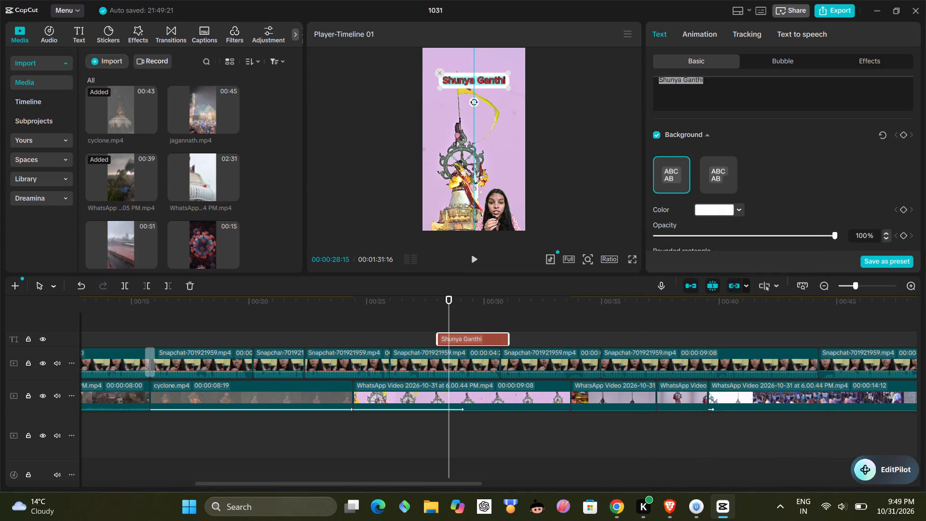
drag(490, 80, 488, 82)
click(573, 103)
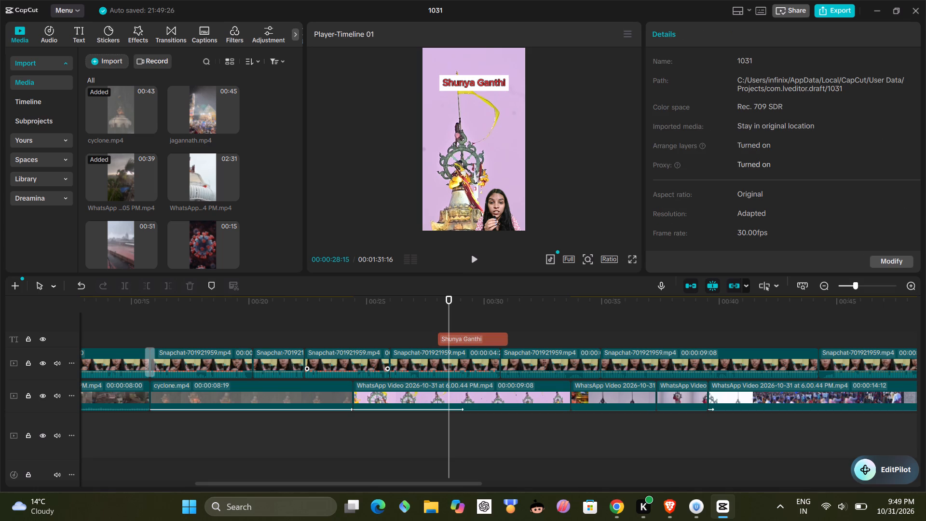
Play back the section with the restyled "Shunya Ganthi" text from about 24.5 seconds.
click(355, 332)
click(475, 256)
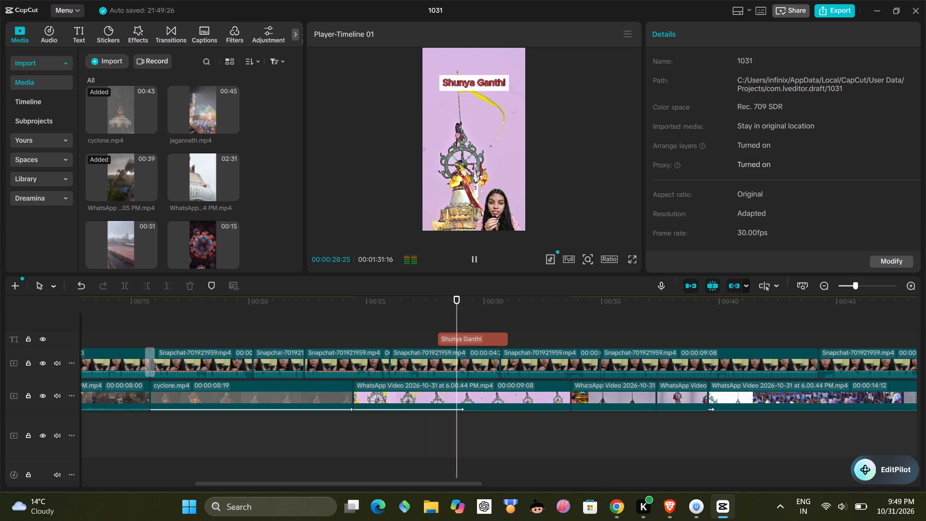
Apply the Random Typewriter entrance animation to the "Shunya Ganthi" text.
click(483, 341)
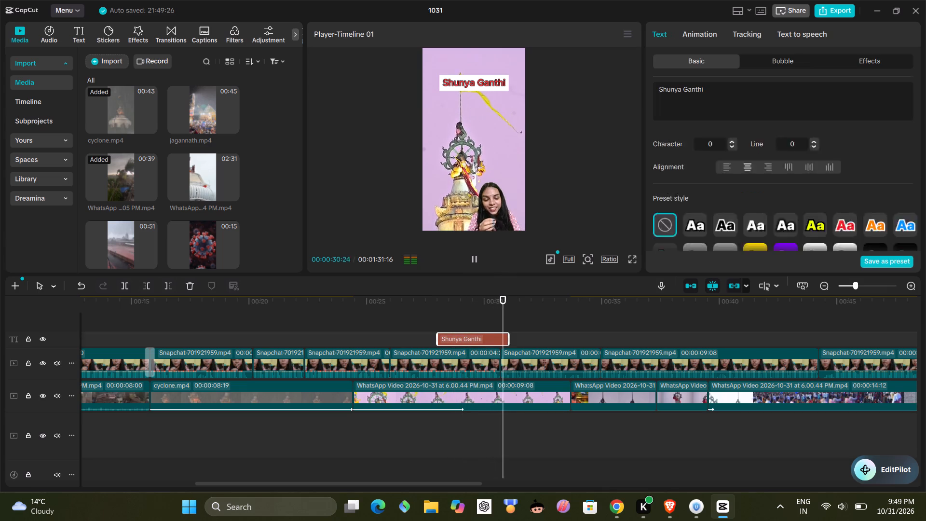
click(704, 36)
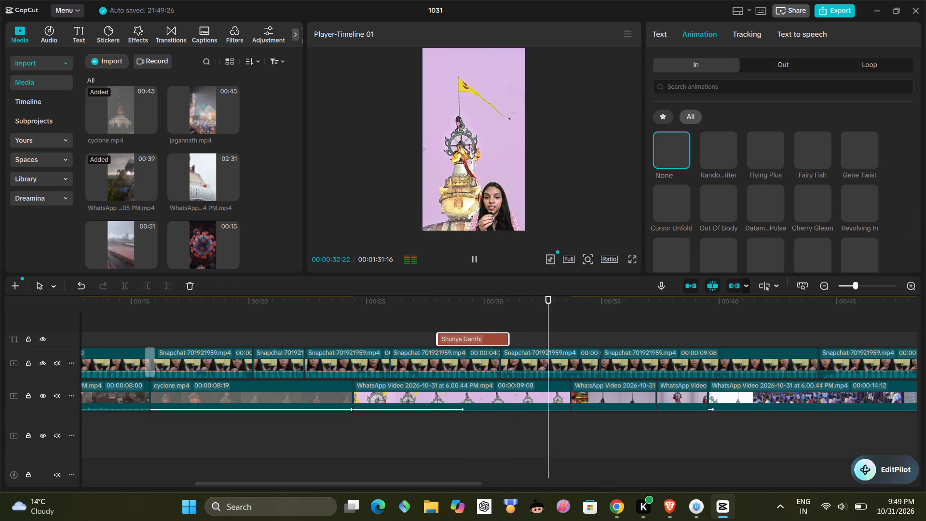
click(723, 148)
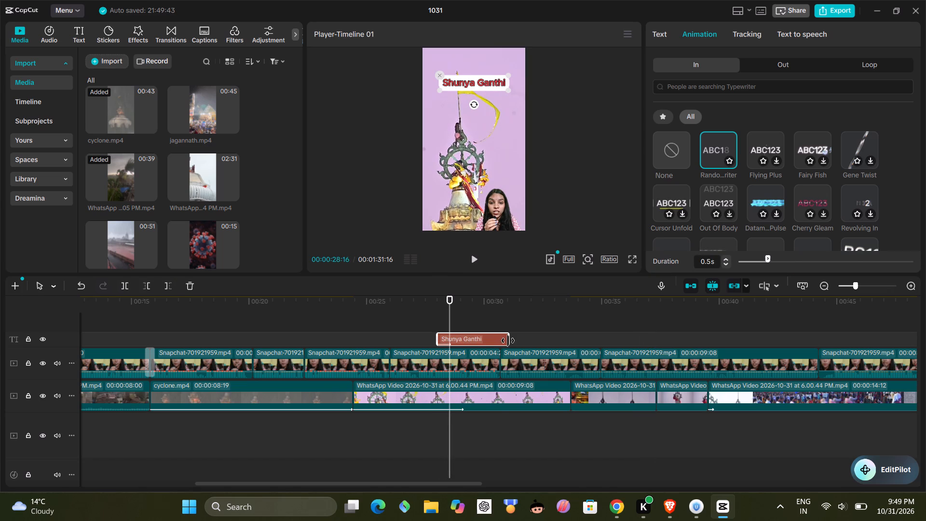
Trim the end of the "Shunya Ganthi" text back to about 30 seconds on the timeline.
drag(508, 341, 491, 342)
Play back the video from about 28 seconds to about 1:10 to review the remaining clips and texts.
click(475, 258)
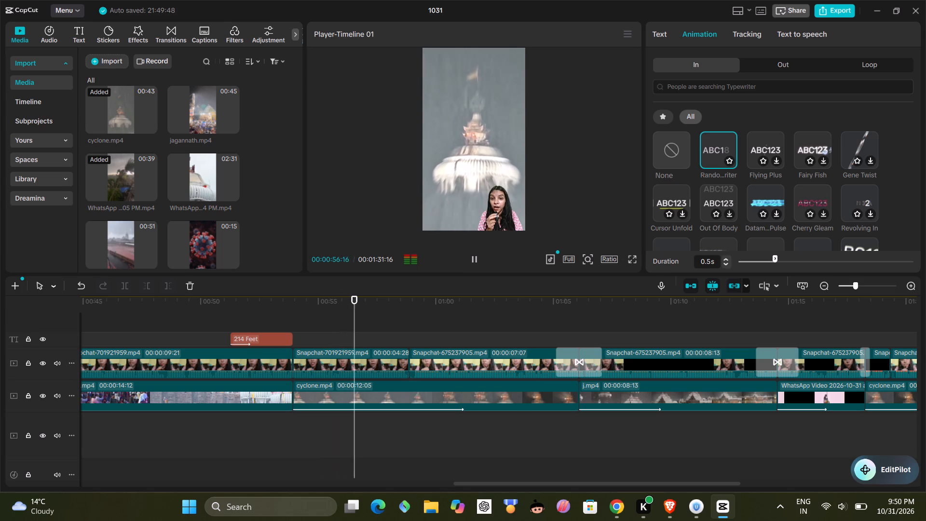
drag(547, 480, 455, 494)
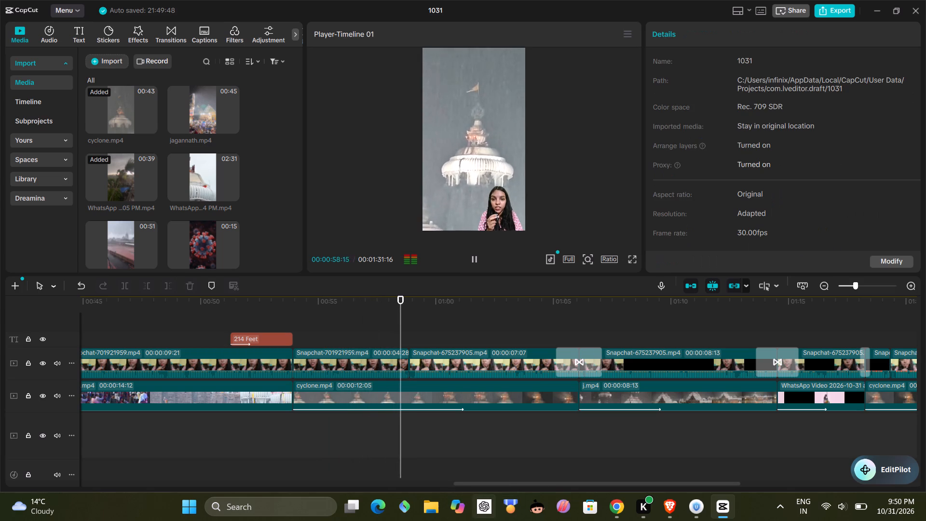
click(482, 479)
drag(486, 481, 313, 480)
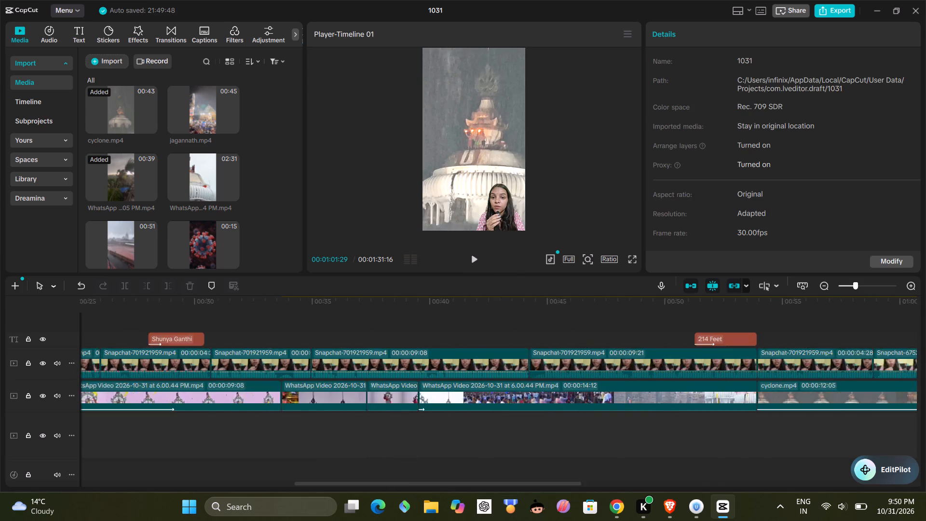
drag(313, 480, 231, 487)
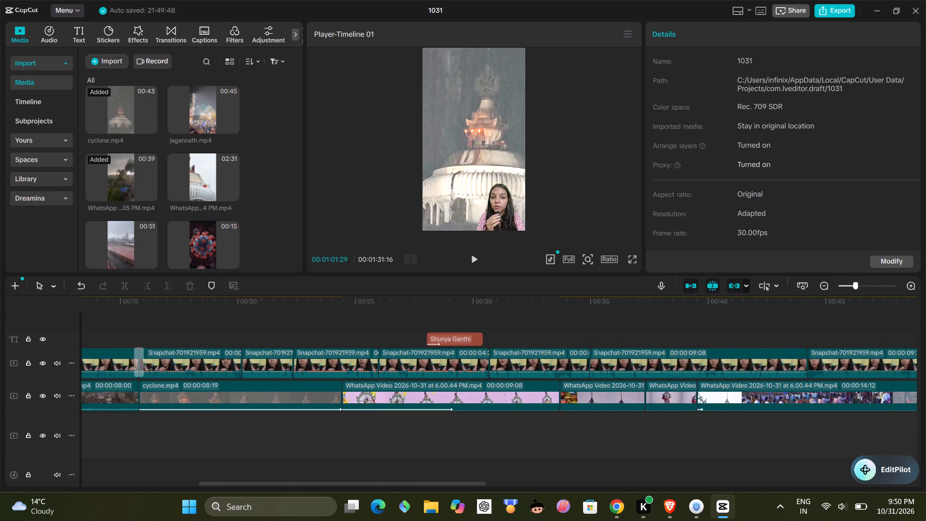
drag(231, 487, 230, 487)
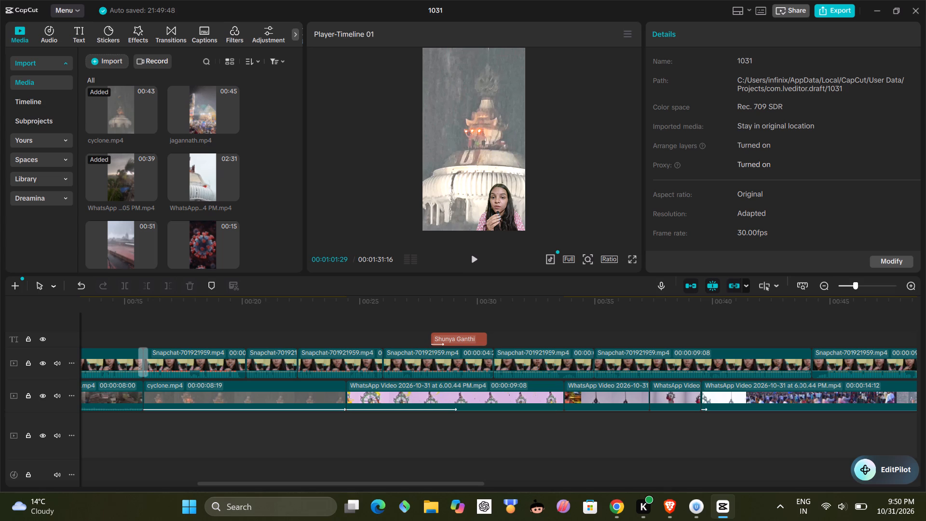
click(472, 259)
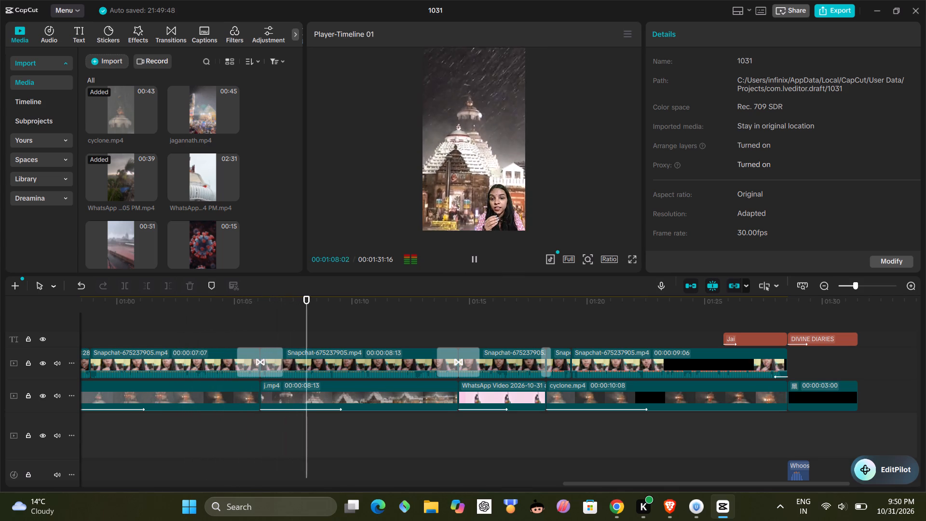
Open the export settings for project 1031.
click(834, 9)
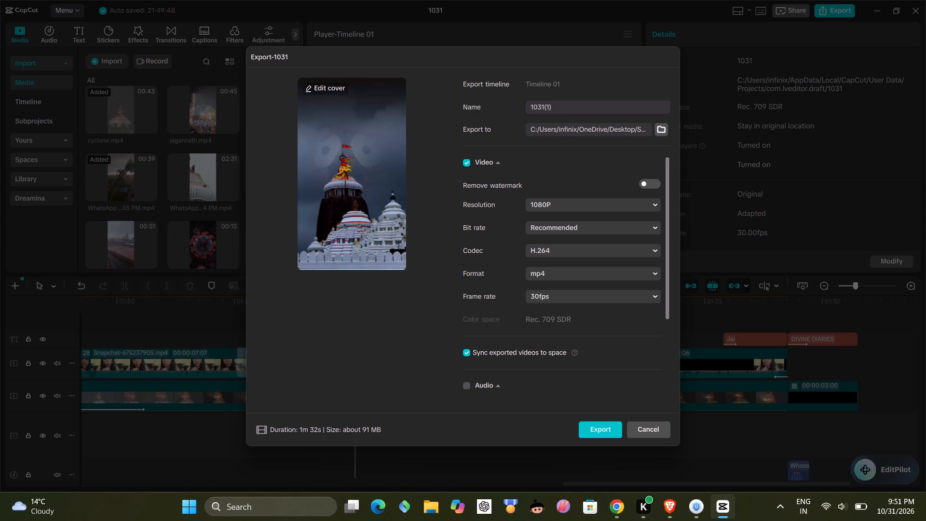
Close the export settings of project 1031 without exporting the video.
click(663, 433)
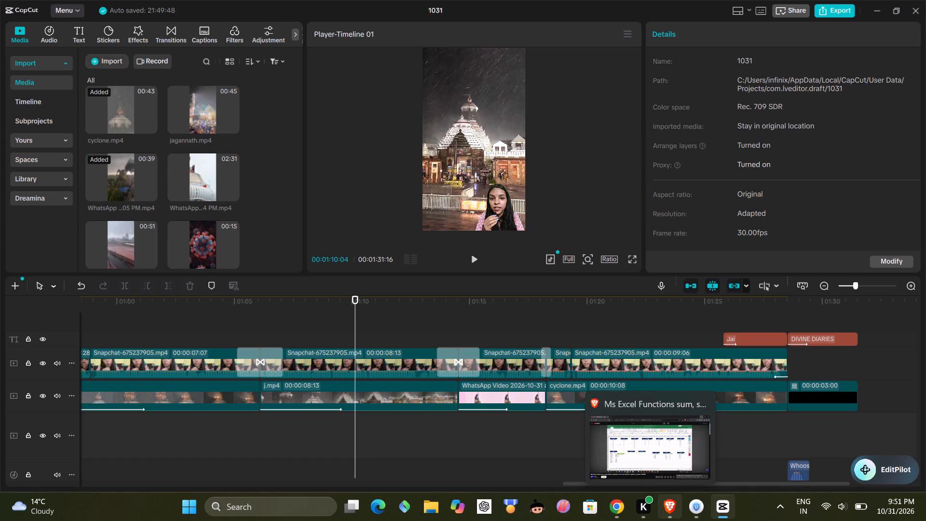
Open the Windows search to look for an app or setting.
click(279, 517)
click(279, 513)
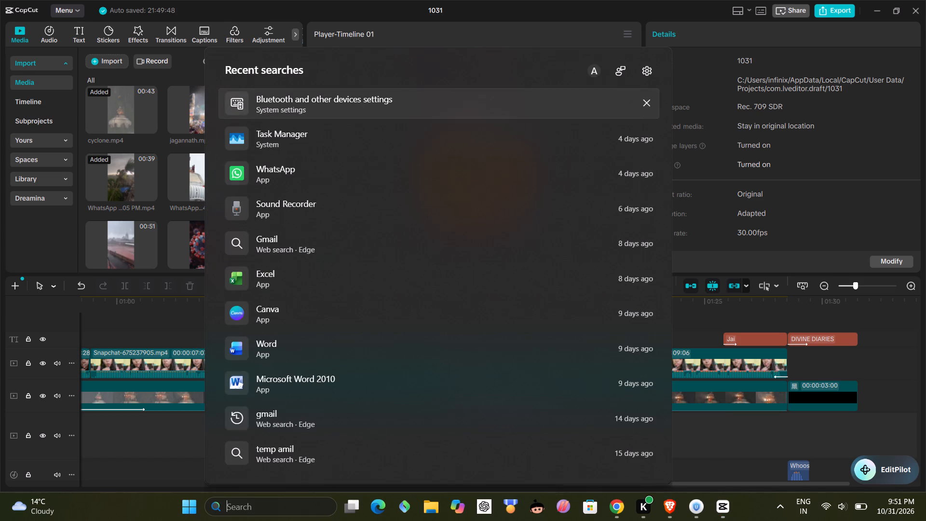
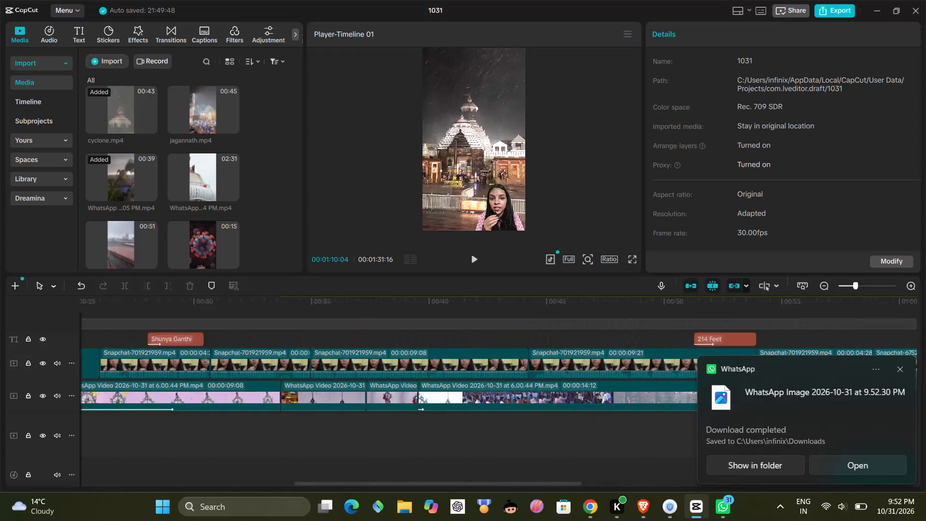
Play back the opening moments of the temple video from the beginning, and return the playhead to 00:00.
click(125, 333)
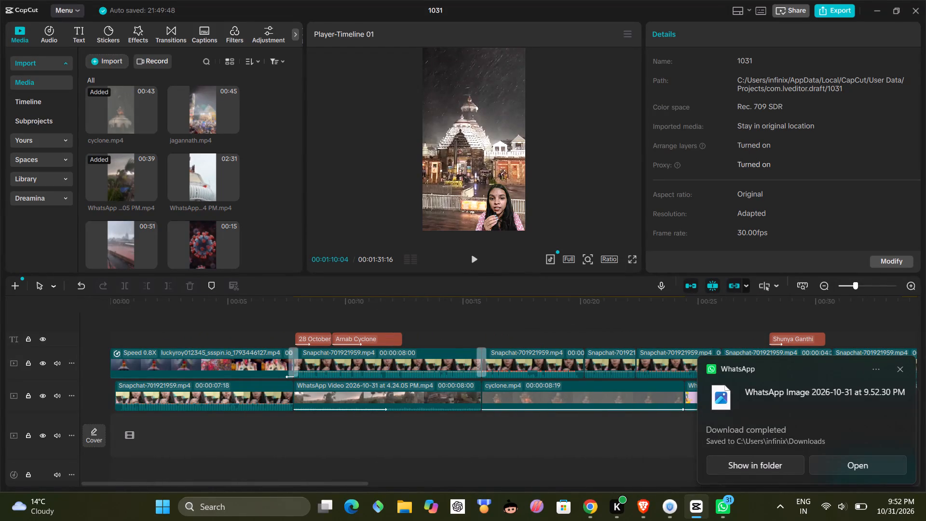
drag(125, 334, 96, 339)
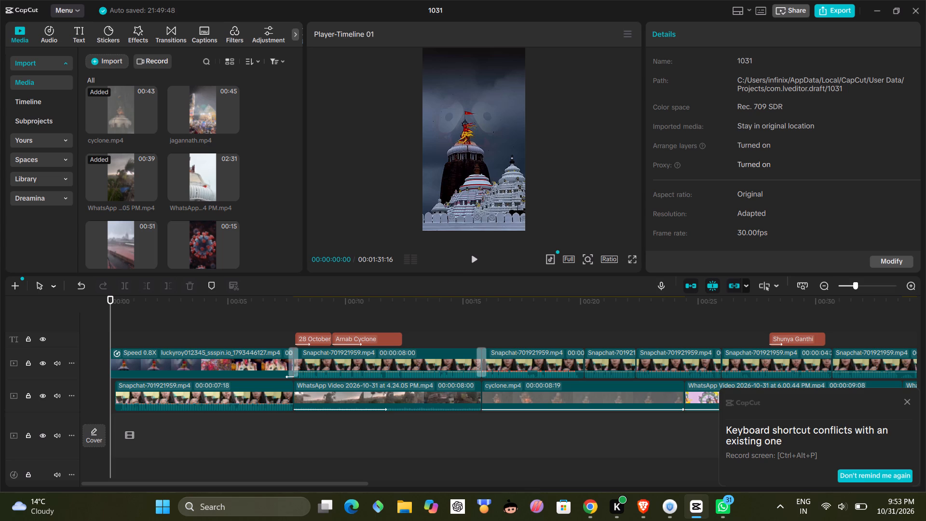
click(478, 256)
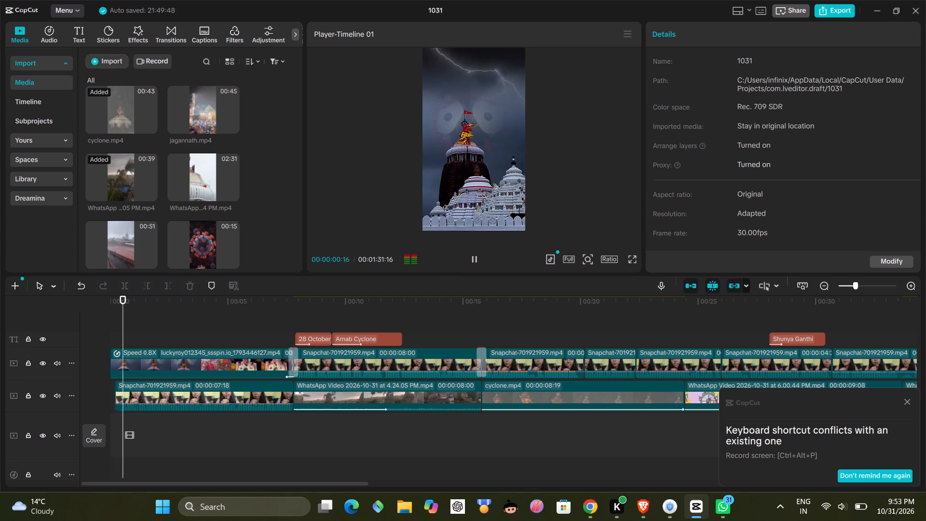
click(478, 256)
drag(140, 326, 123, 330)
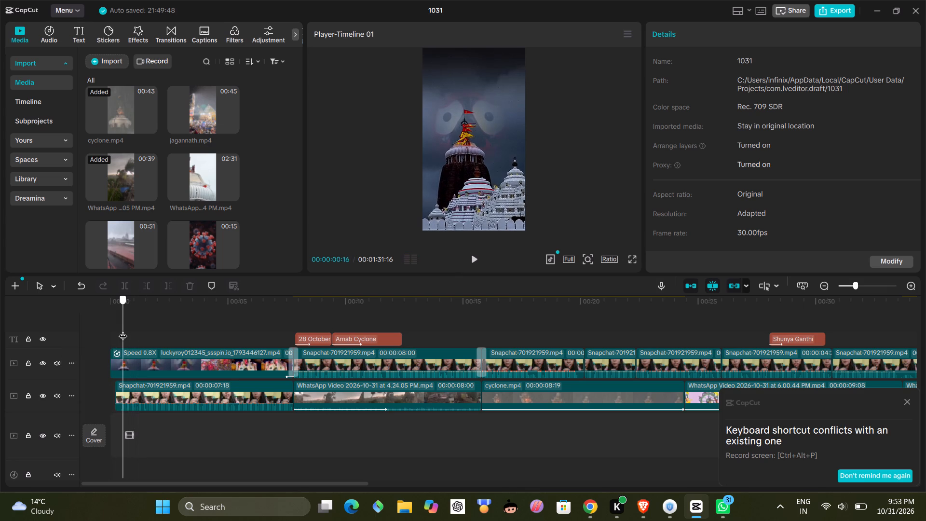
drag(123, 330, 105, 335)
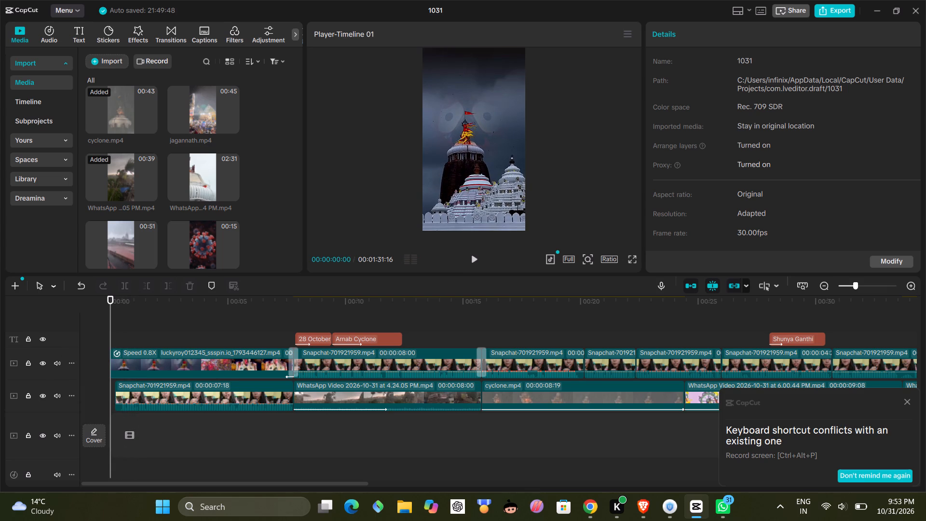
Import the poster image "WhatsApp Image 2026-10-31 at 9.52.30 PM" from the Downloads folder into the project media.
click(124, 66)
click(117, 80)
click(137, 118)
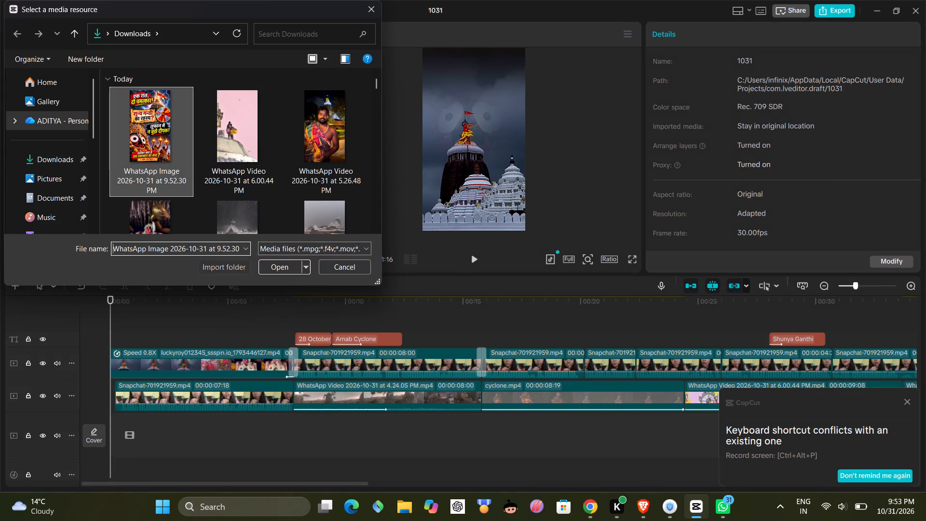
click(285, 265)
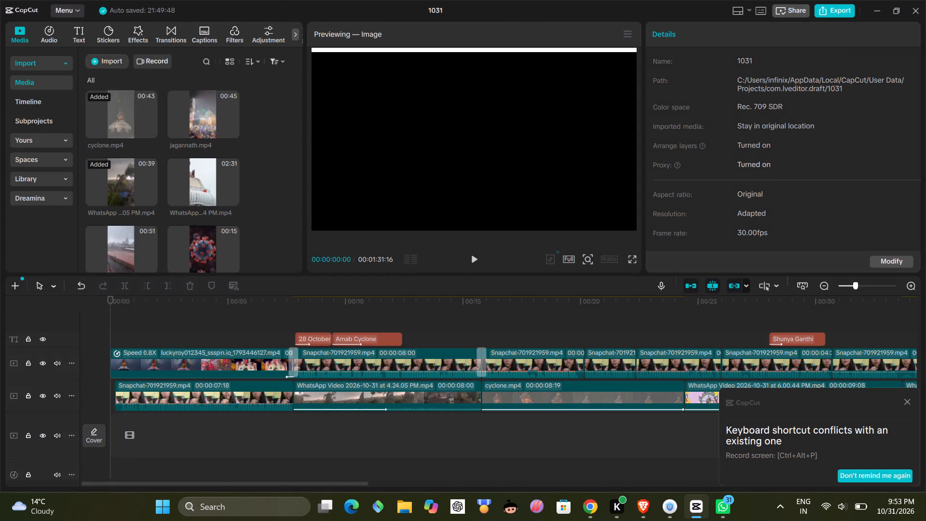
Add the imported poster image at the very start of the timeline, trim its end back to a tiny sliver, and play the opening.
click(232, 243)
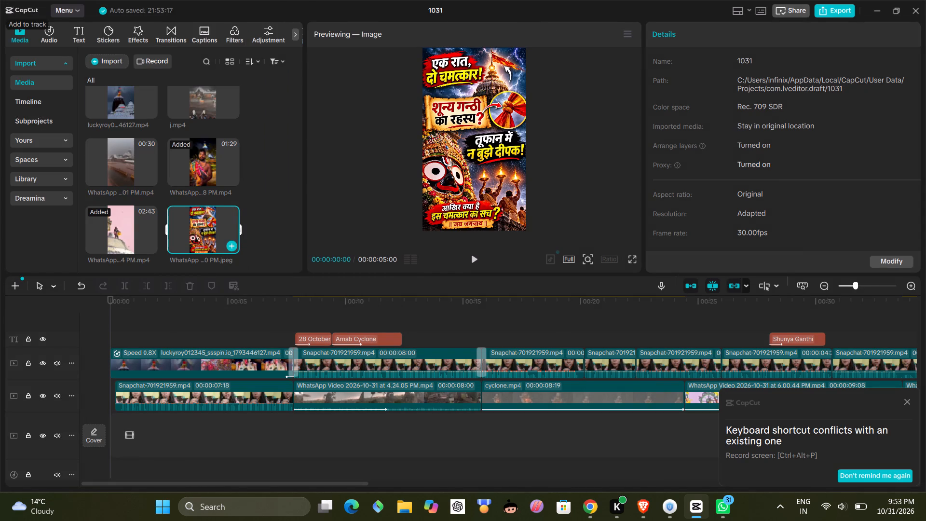
drag(228, 427, 105, 459)
click(474, 259)
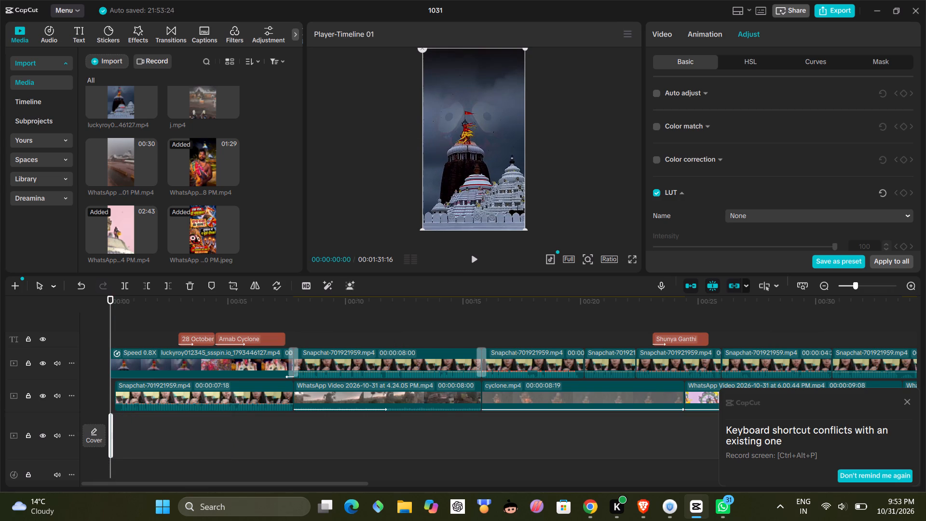
click(474, 259)
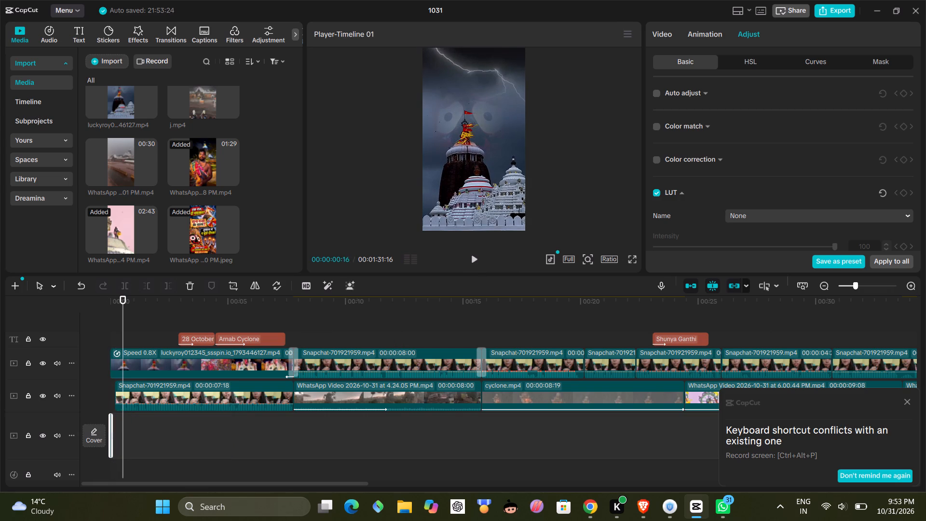
Extend the Hindi poster image at the timeline start to about 16 frames and move it to a track above the temple clip.
drag(111, 429, 117, 432)
drag(112, 432, 110, 376)
drag(118, 425, 119, 356)
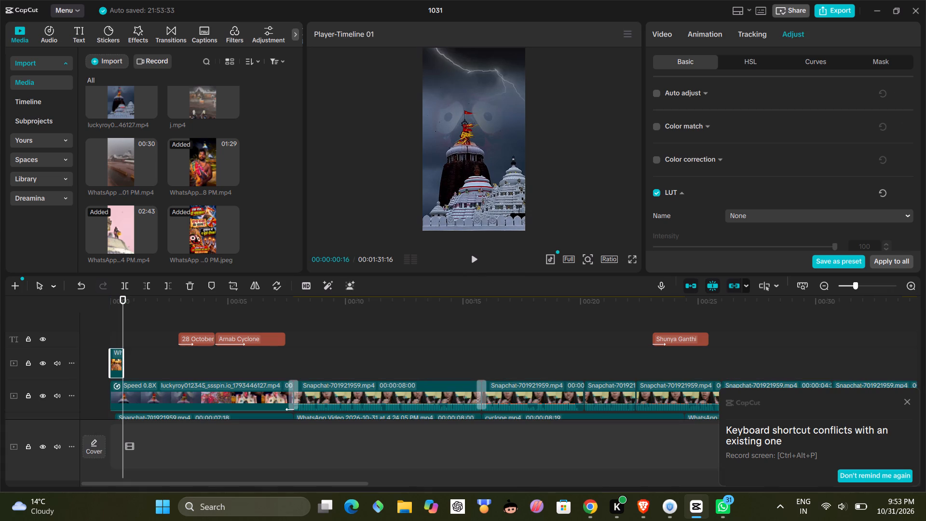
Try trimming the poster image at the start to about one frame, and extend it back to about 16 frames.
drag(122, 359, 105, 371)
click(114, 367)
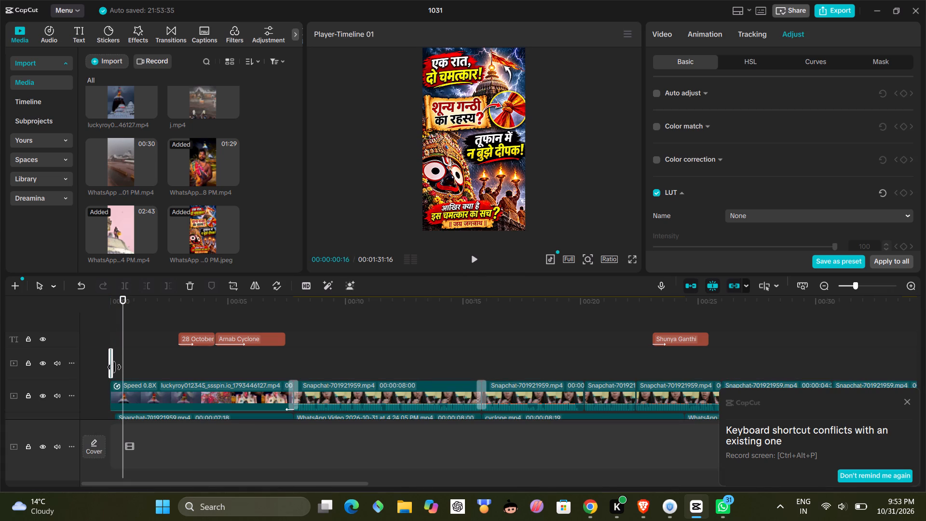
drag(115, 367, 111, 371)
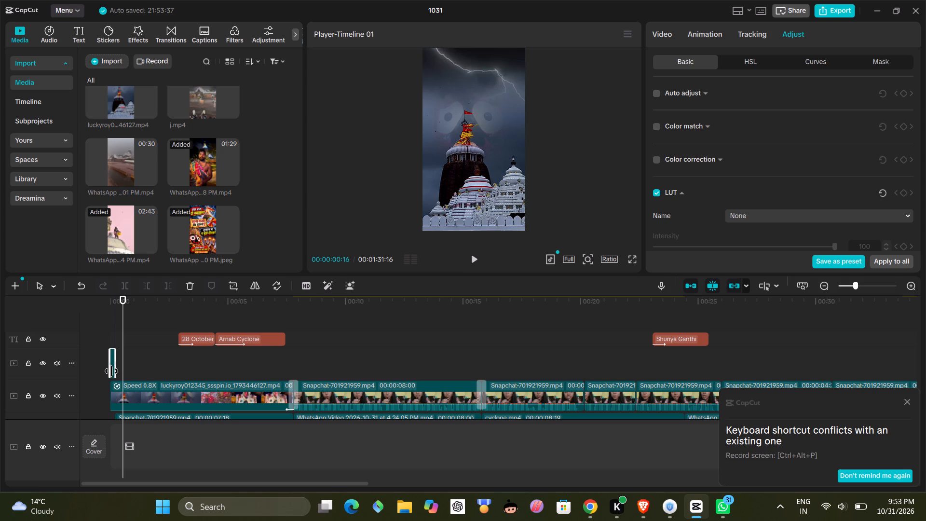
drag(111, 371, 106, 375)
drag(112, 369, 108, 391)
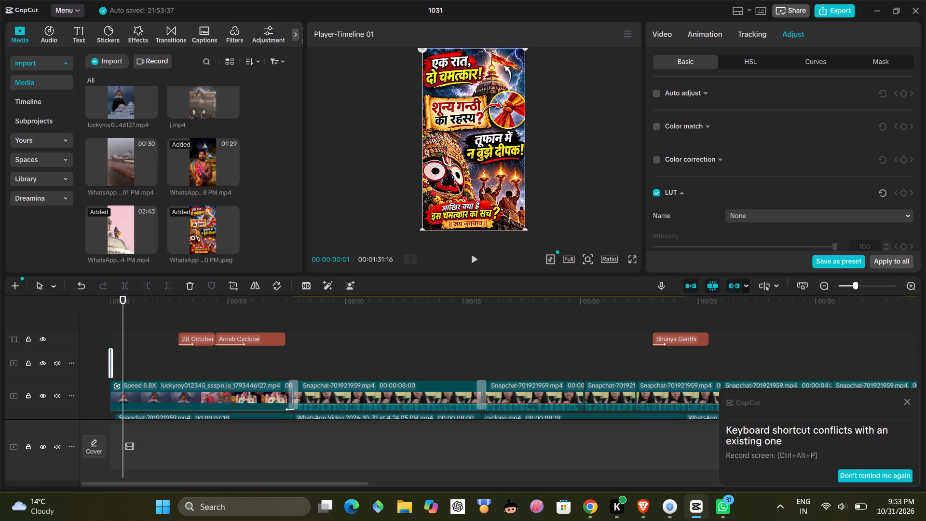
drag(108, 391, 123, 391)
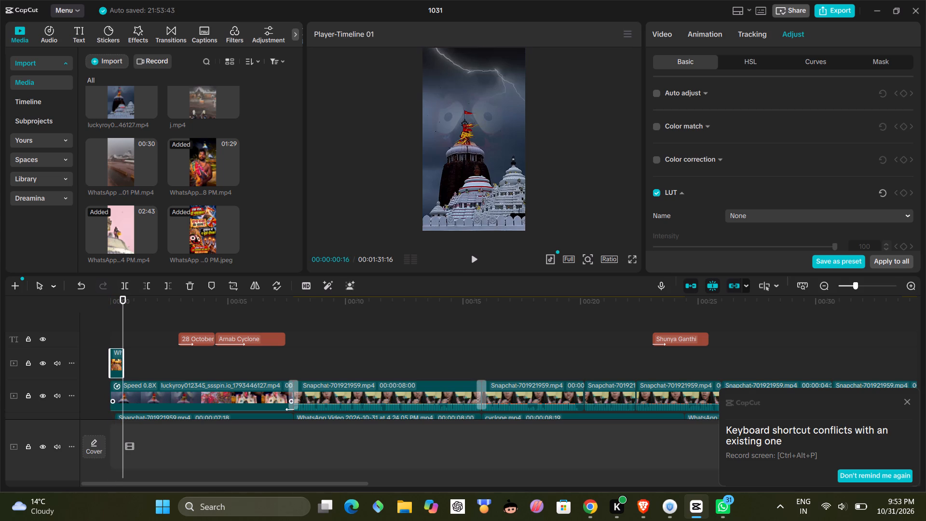
Trim the 0.8X temple clip's start to about 6 frames in, and shorten the poster image to end where that clip begins.
click(115, 392)
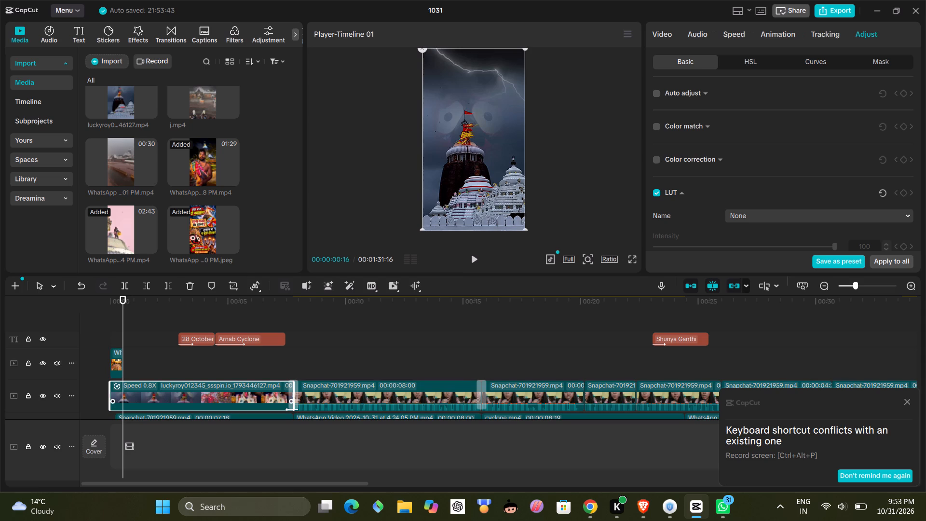
drag(111, 394, 118, 397)
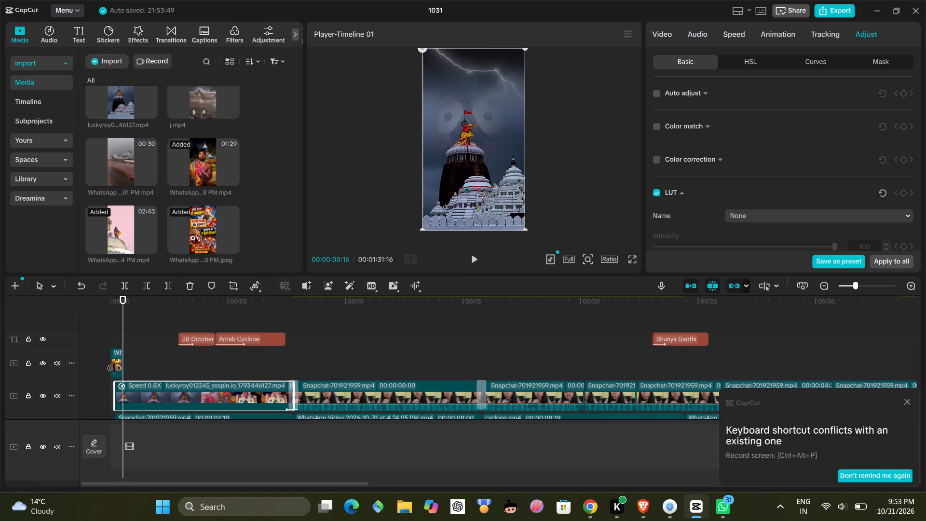
drag(122, 363, 118, 365)
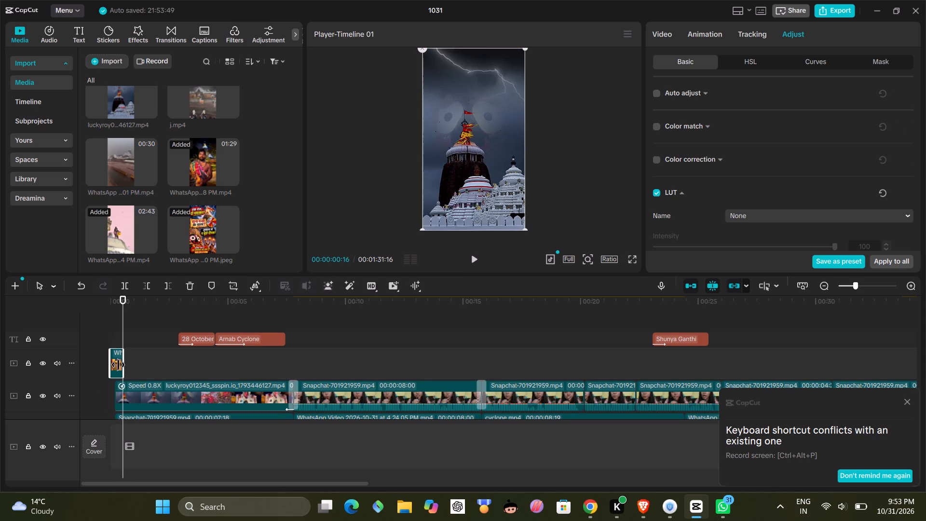
drag(118, 365, 115, 369)
Play back the video from the start to about 10 seconds to check the poster opening and the clips after it.
drag(123, 335, 111, 335)
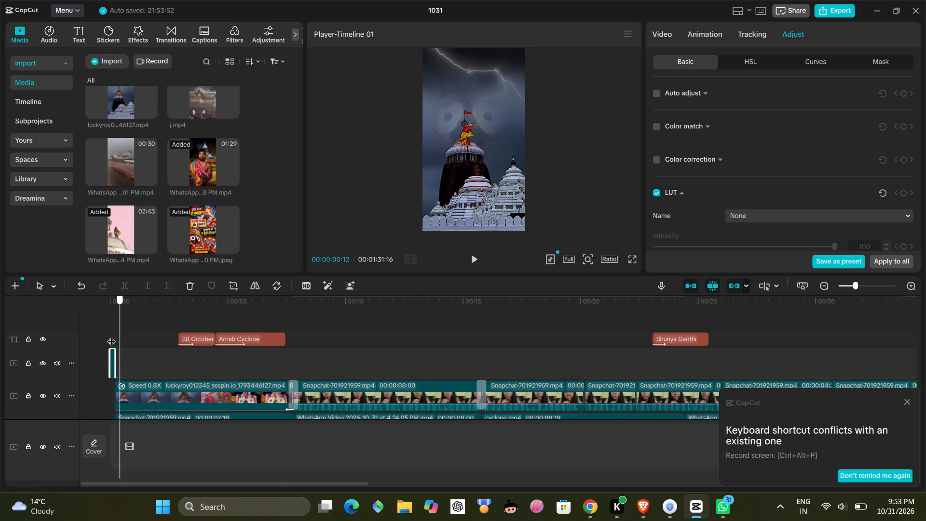
drag(111, 335, 103, 338)
click(468, 257)
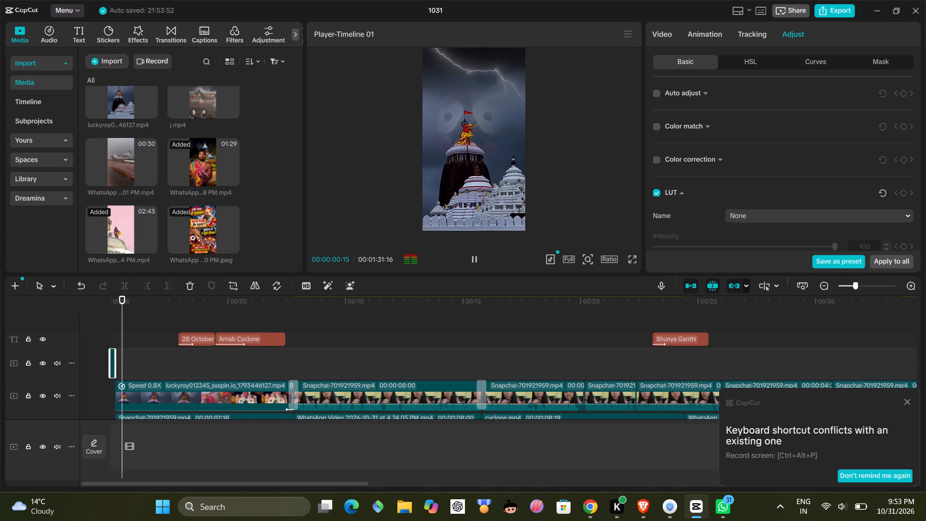
click(468, 259)
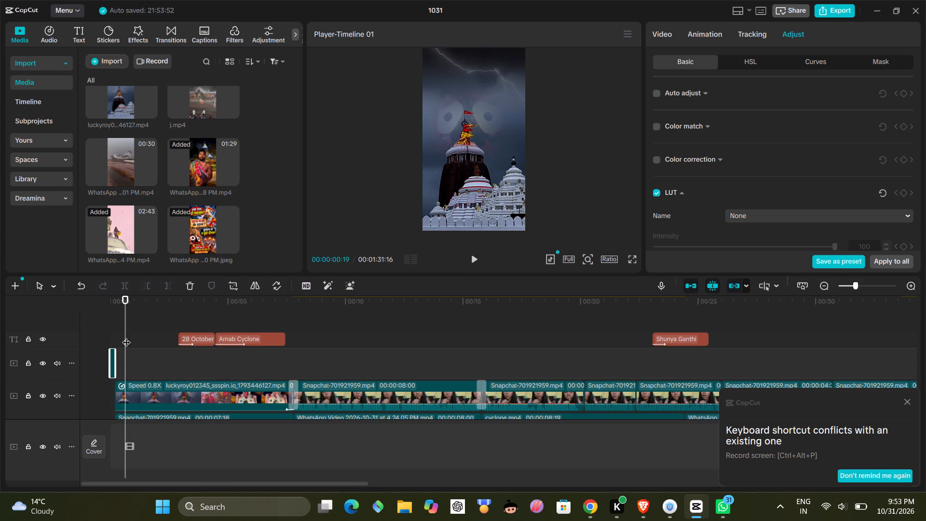
drag(128, 335, 109, 346)
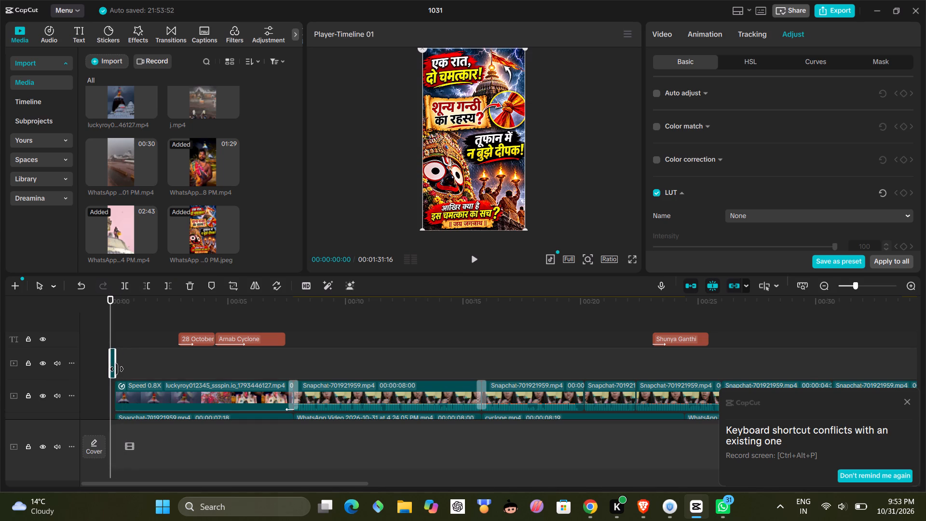
click(116, 370)
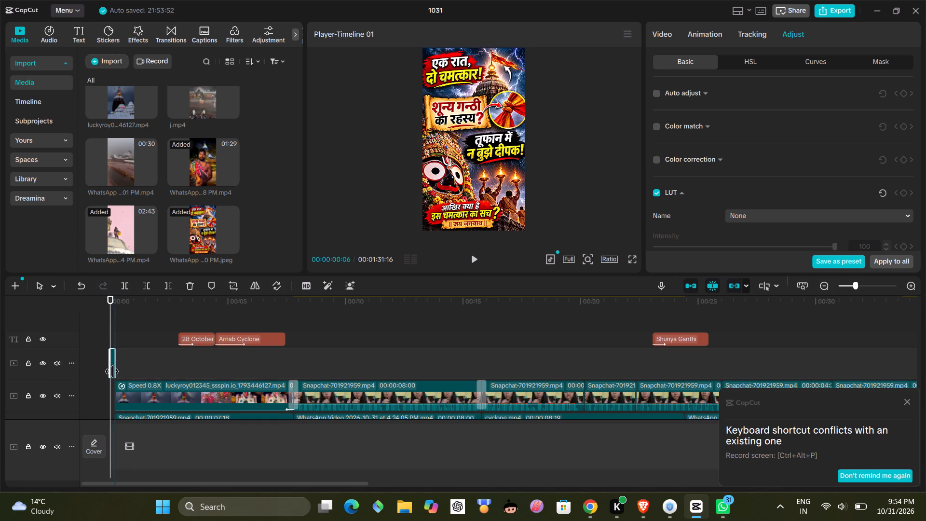
click(477, 260)
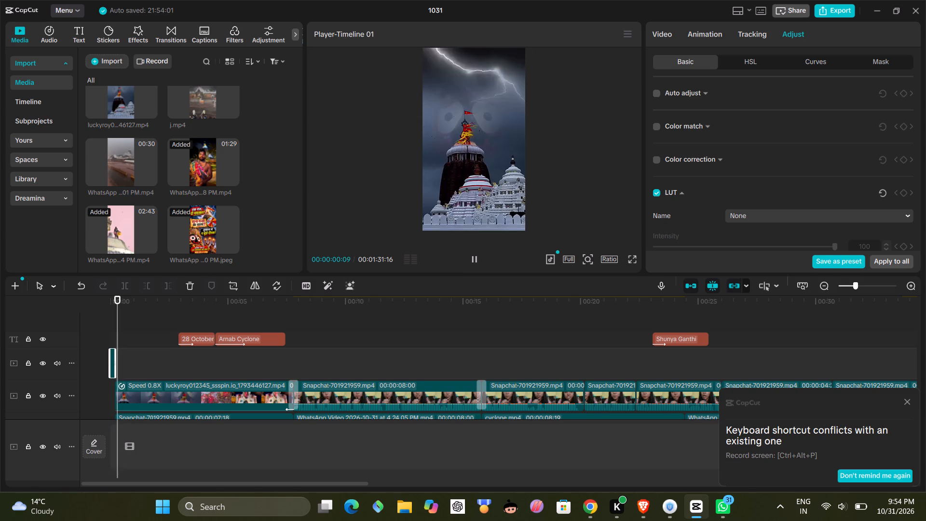
click(477, 260)
click(477, 260)
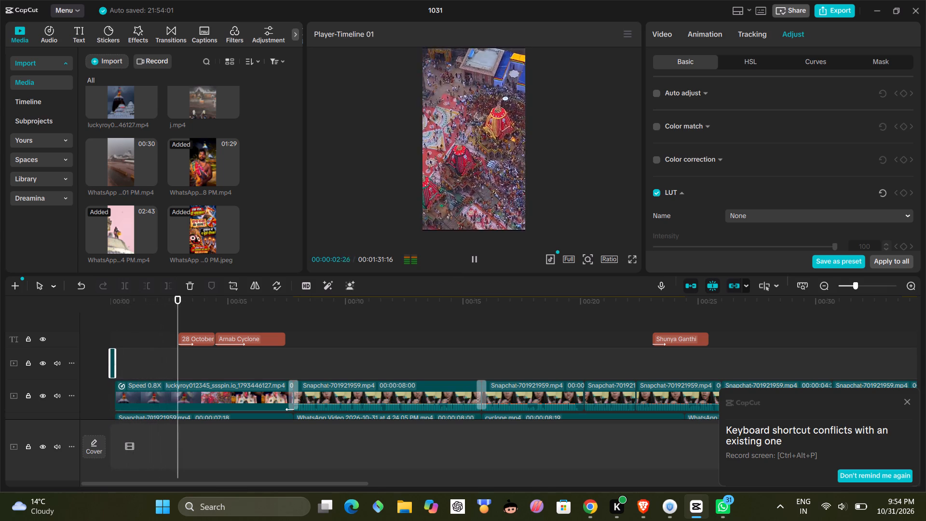
scroll(406, 328, down, 2)
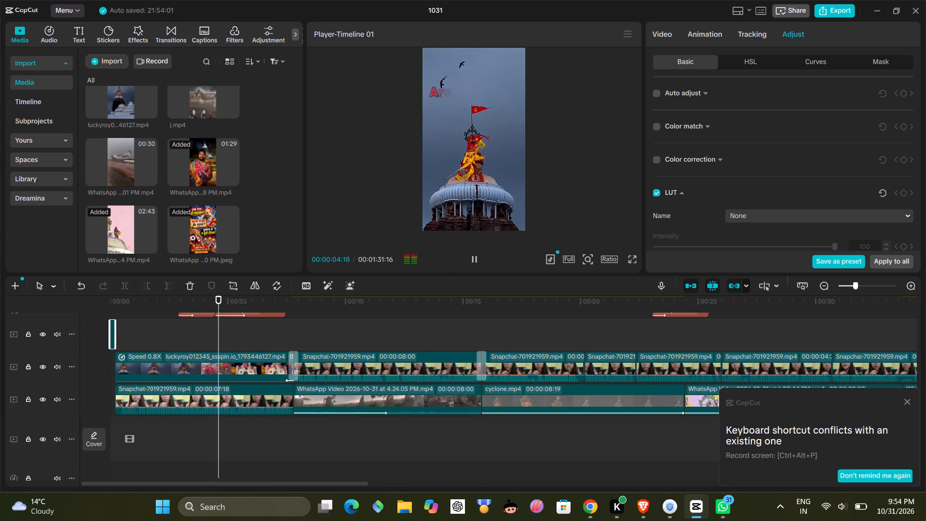
scroll(406, 328, up, 1)
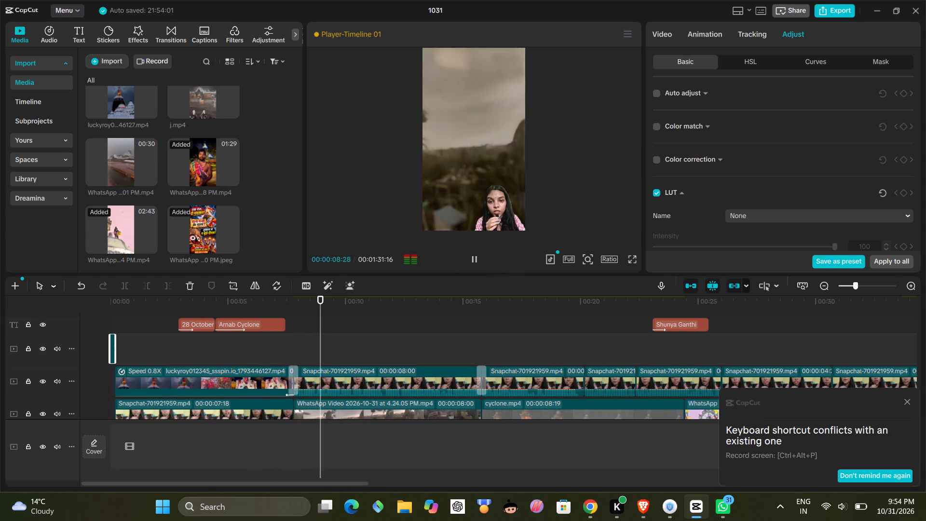
scroll(263, 335, up, 3)
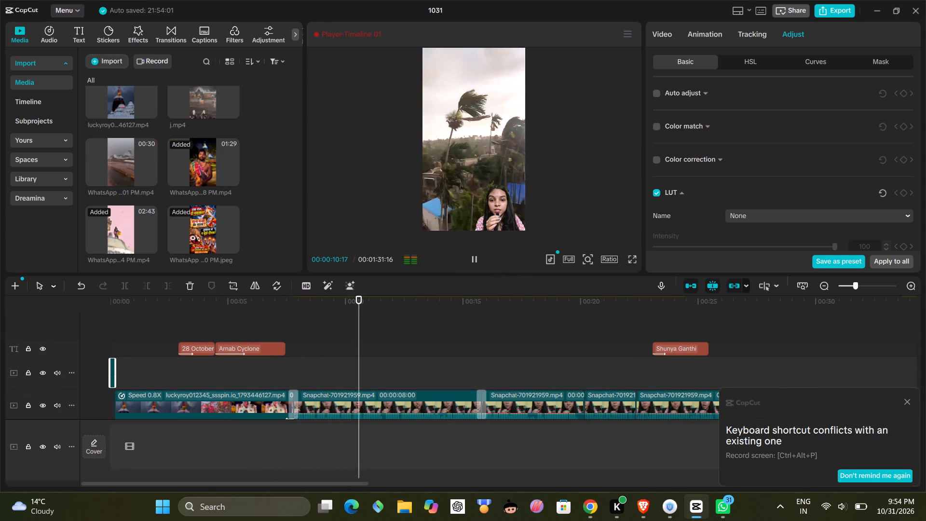
scroll(354, 355, down, 3)
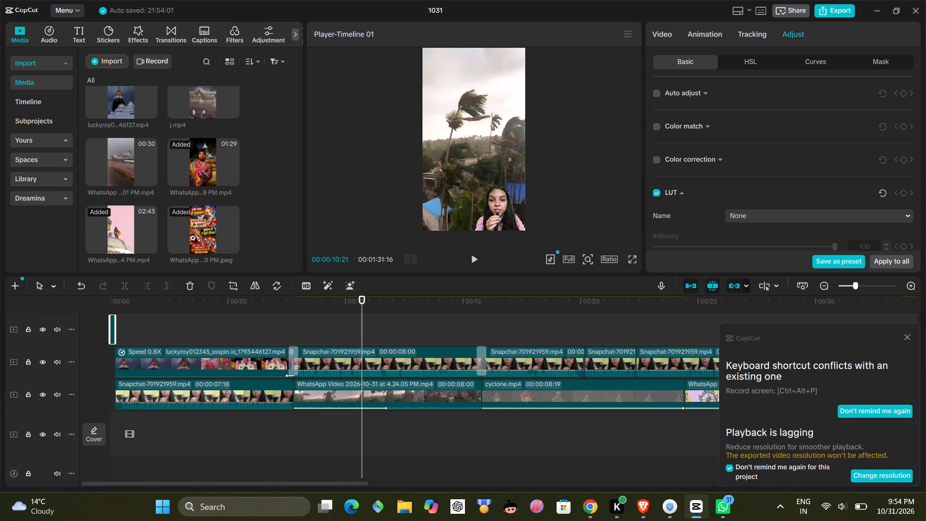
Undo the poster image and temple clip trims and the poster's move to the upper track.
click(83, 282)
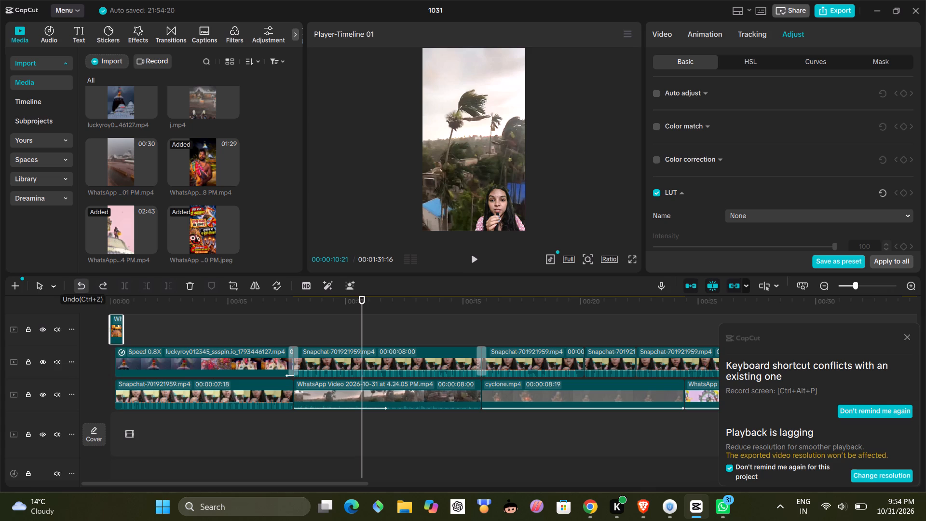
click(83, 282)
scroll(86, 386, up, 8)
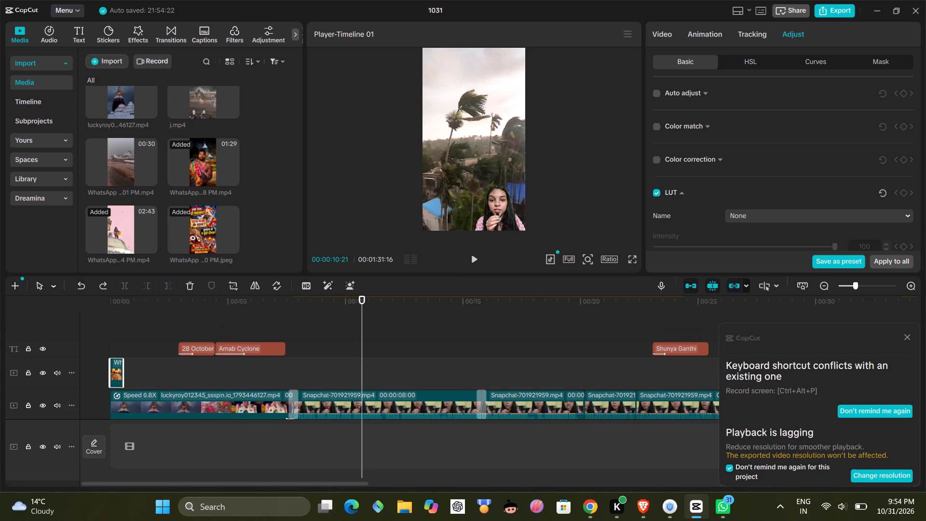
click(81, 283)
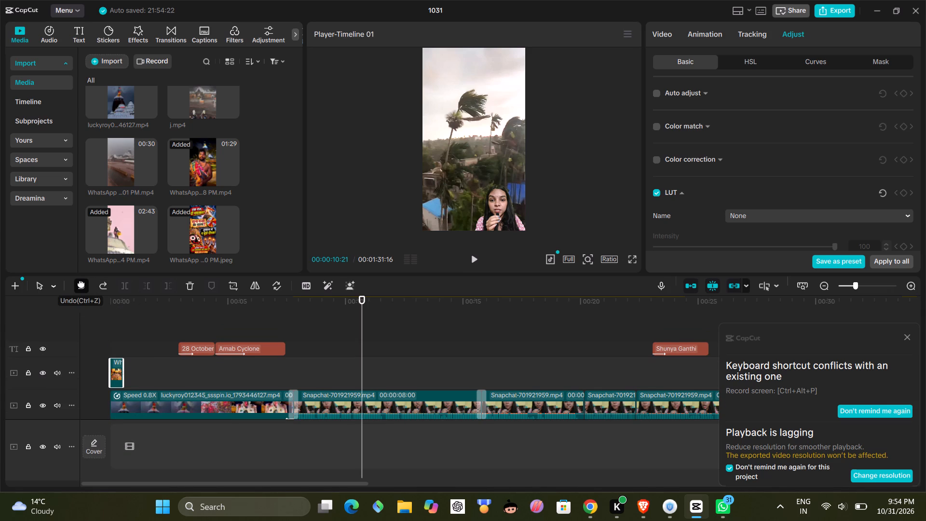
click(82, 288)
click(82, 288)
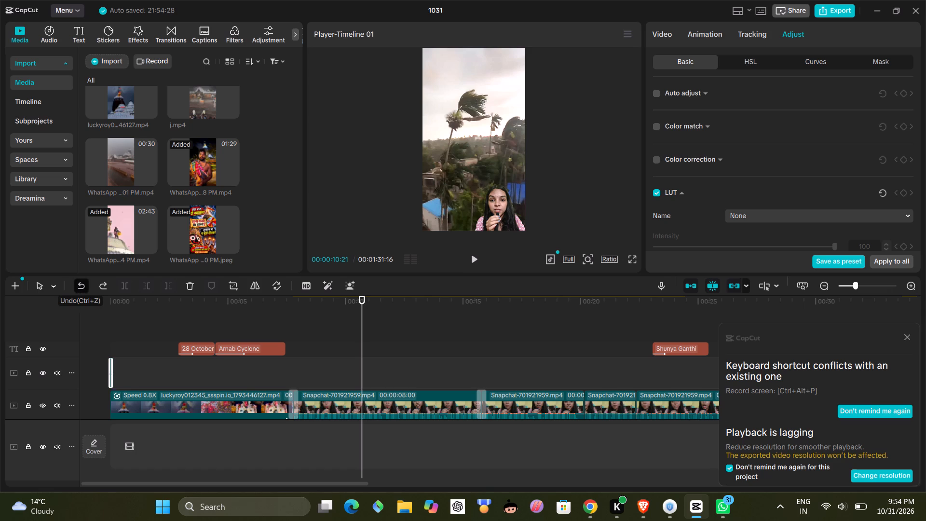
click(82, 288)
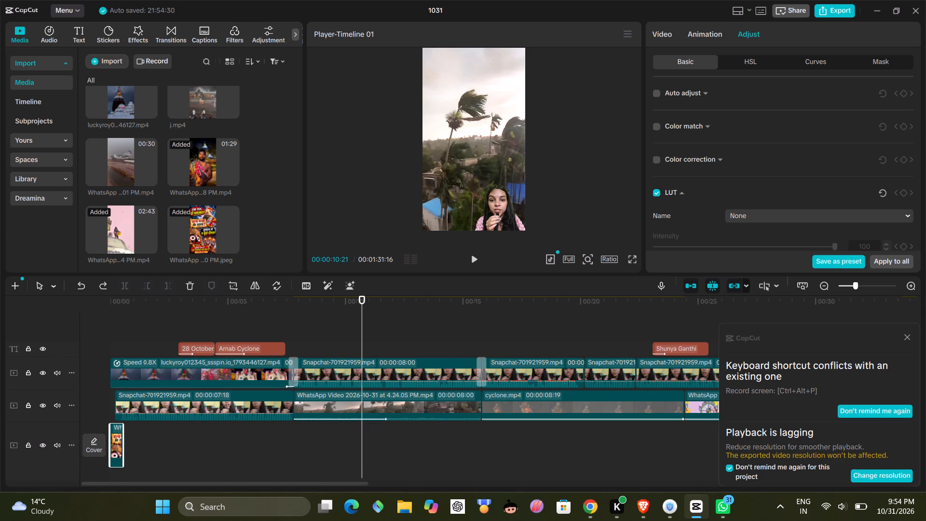
Play back the video from the start to about 4 seconds to review the opening without the edits.
click(116, 345)
drag(113, 346, 58, 356)
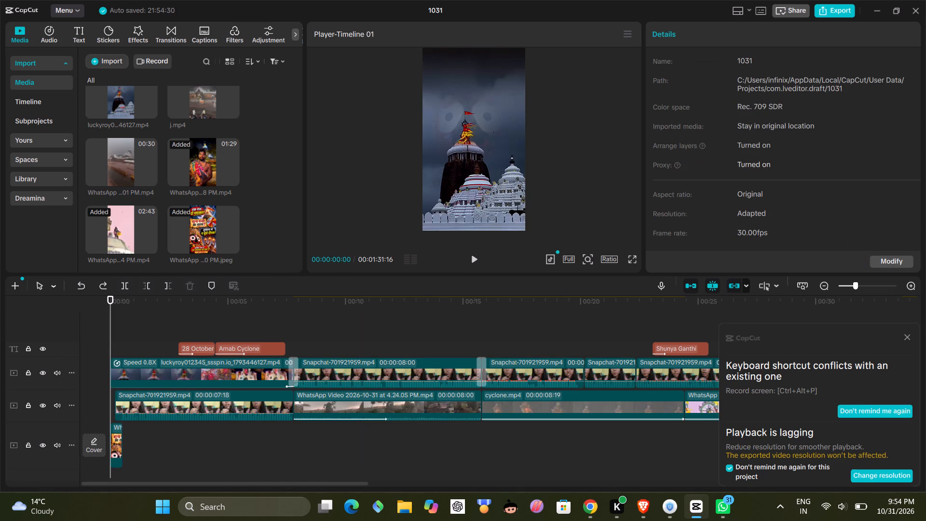
click(476, 260)
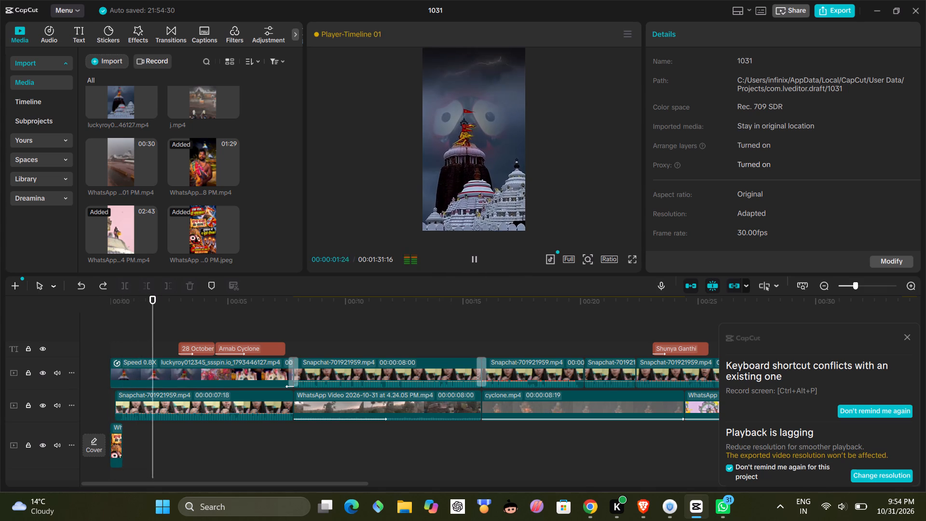
click(460, 260)
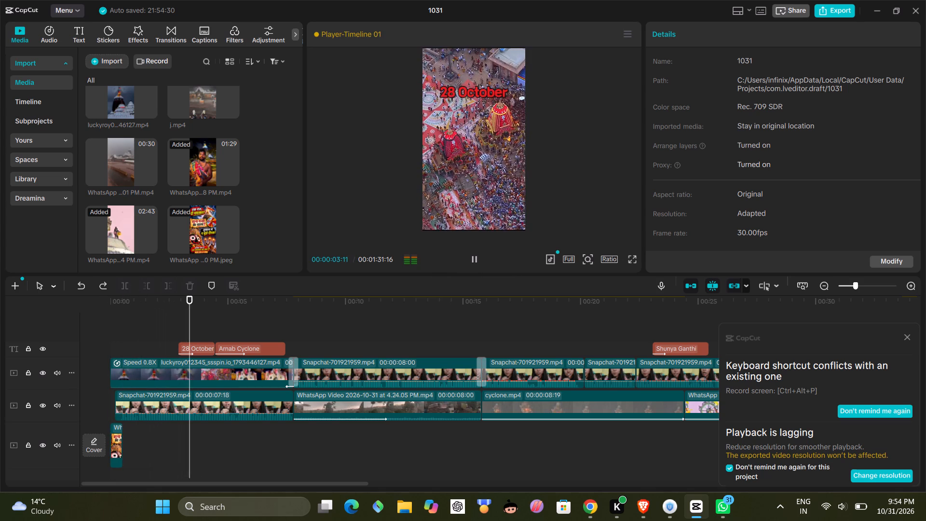
click(482, 257)
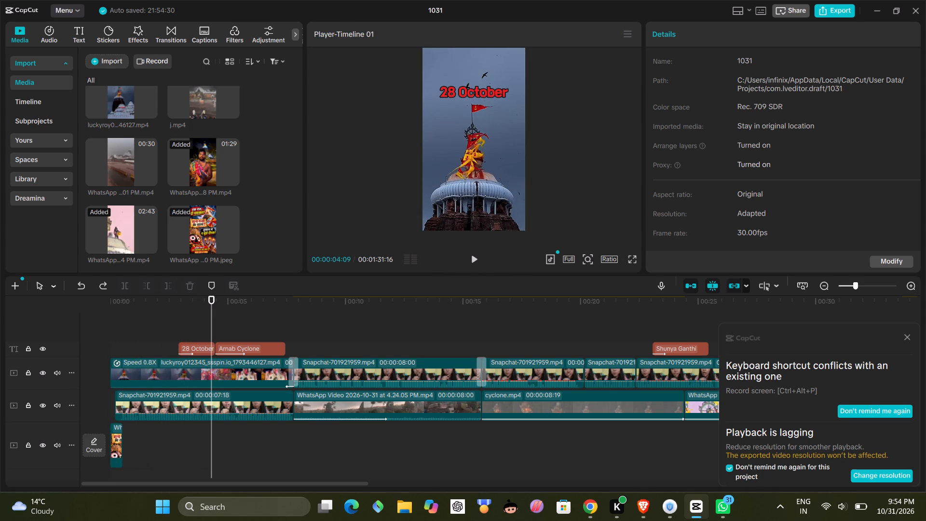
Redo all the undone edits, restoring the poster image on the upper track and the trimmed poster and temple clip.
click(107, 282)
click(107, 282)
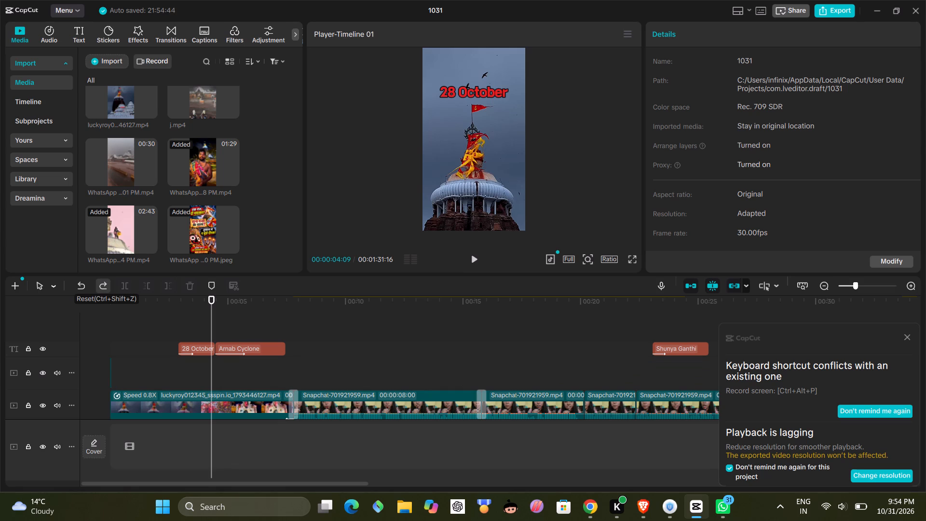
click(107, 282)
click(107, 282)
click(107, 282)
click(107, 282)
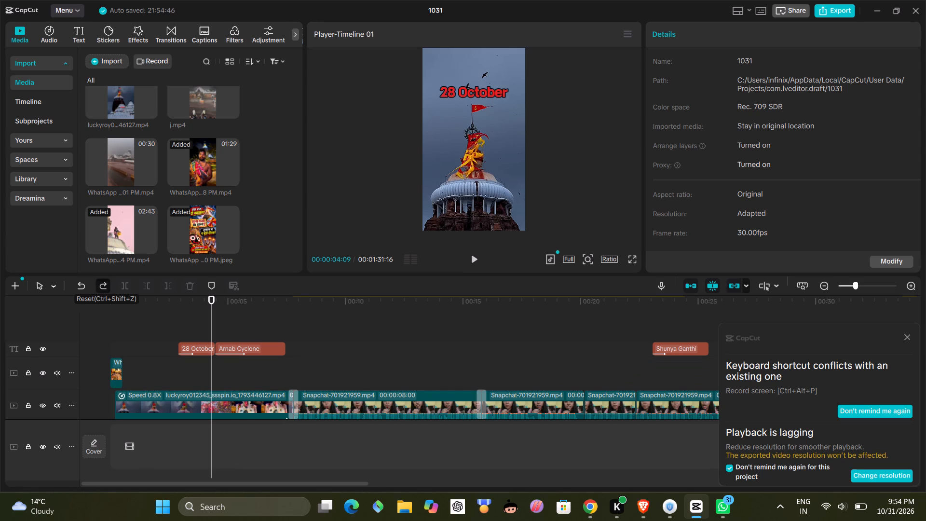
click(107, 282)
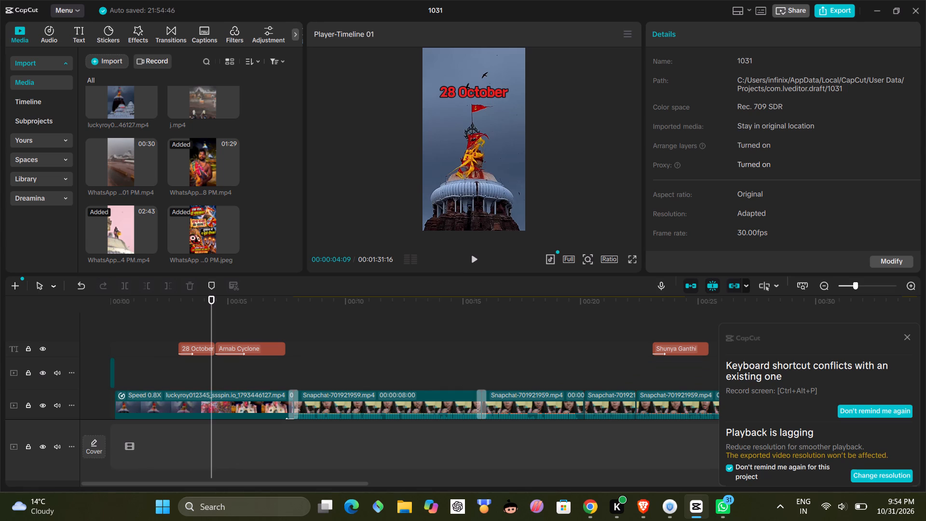
Play back the video from about 2.6 to about 7.8 seconds to review the texts and the temple clip's ending.
click(172, 346)
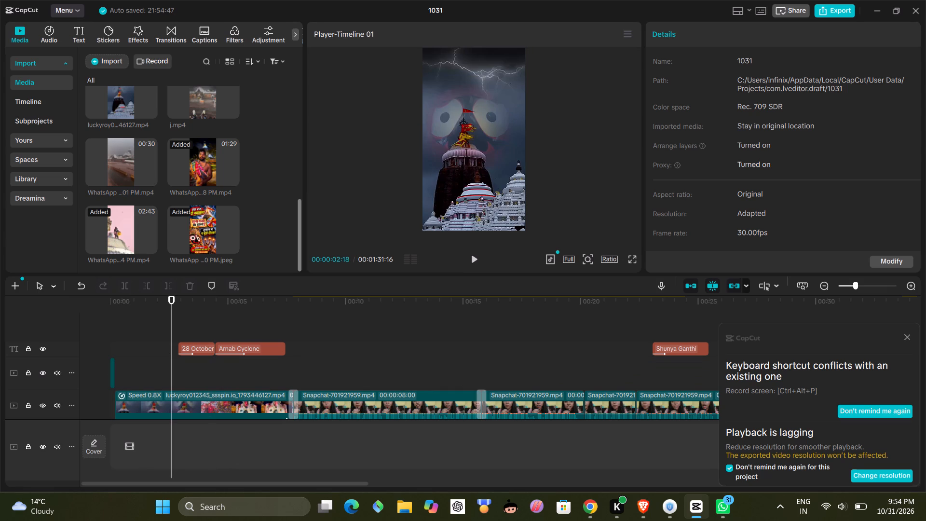
click(478, 256)
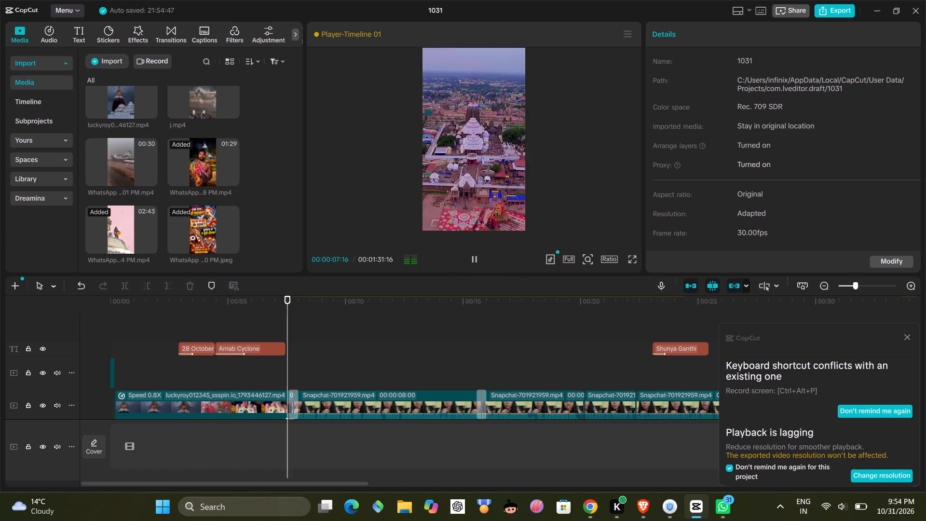
click(478, 257)
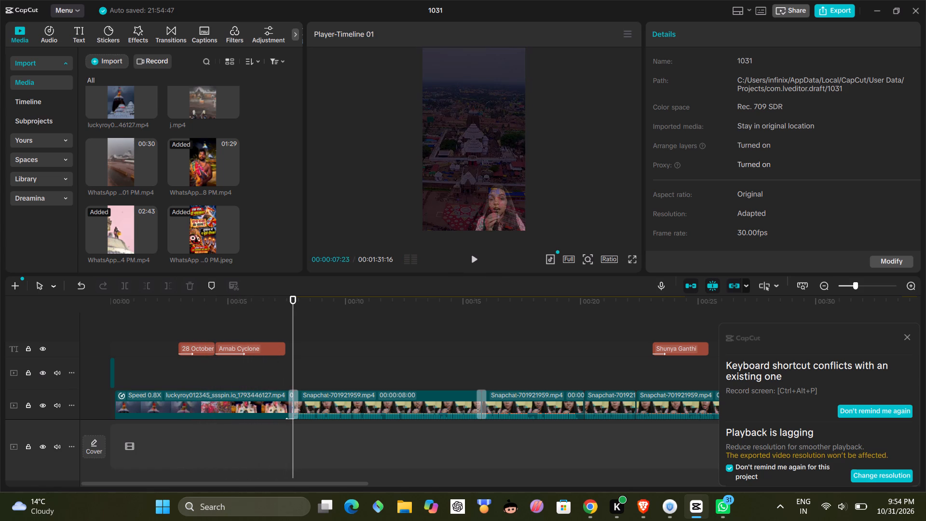
Move the 28 October text to a new text track below Arnab Cyclone, starting at about 7 seconds, and play it back.
click(199, 347)
drag(199, 347, 259, 367)
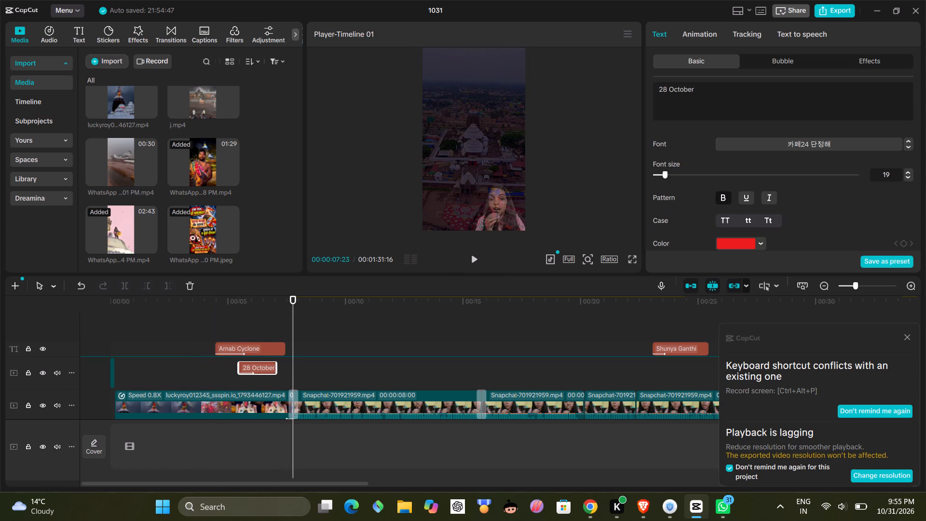
drag(259, 367, 299, 363)
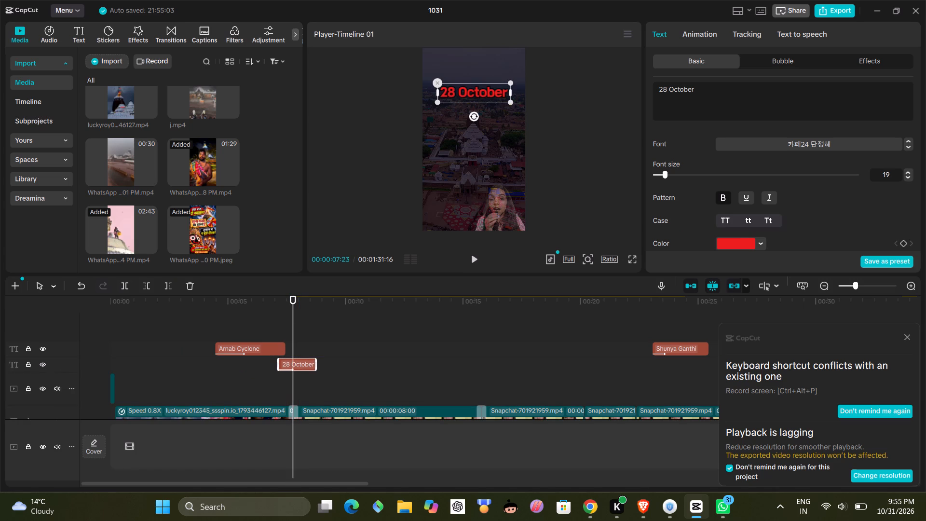
click(197, 352)
click(477, 258)
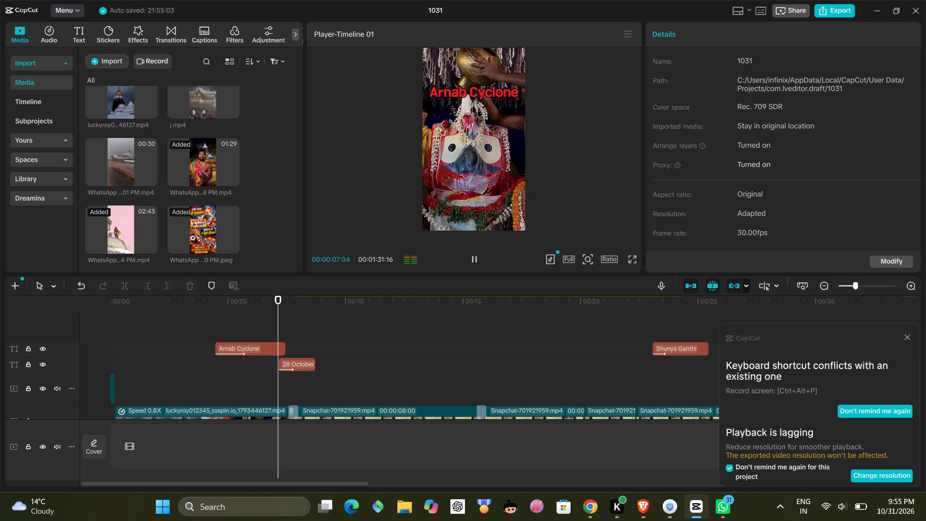
click(477, 259)
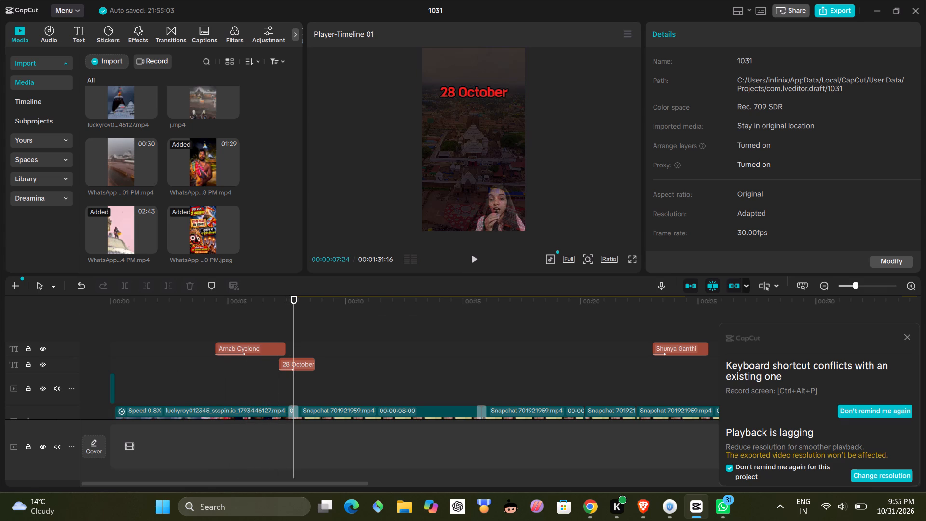
Place the Arnab Cyclone text directly after 28 October on the lower text track and trim its end to about 11 seconds.
click(252, 346)
drag(252, 346, 357, 360)
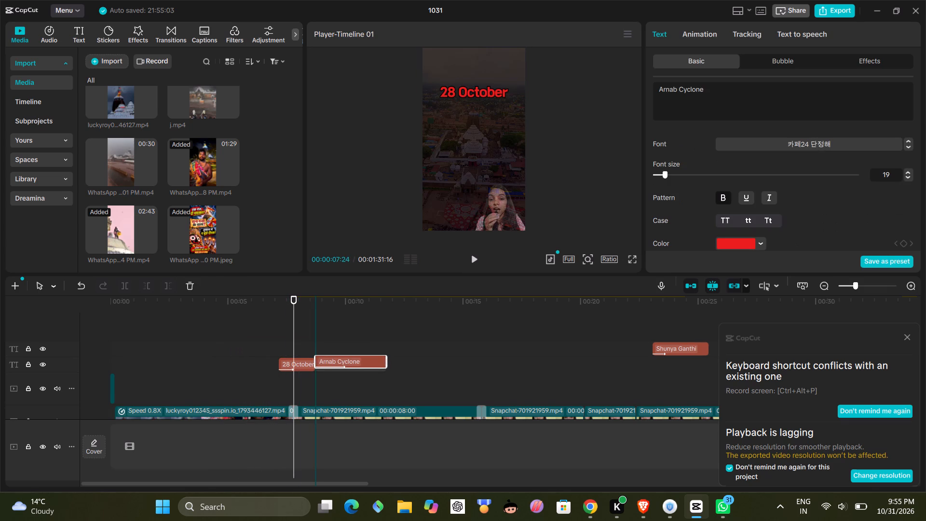
drag(357, 360, 355, 363)
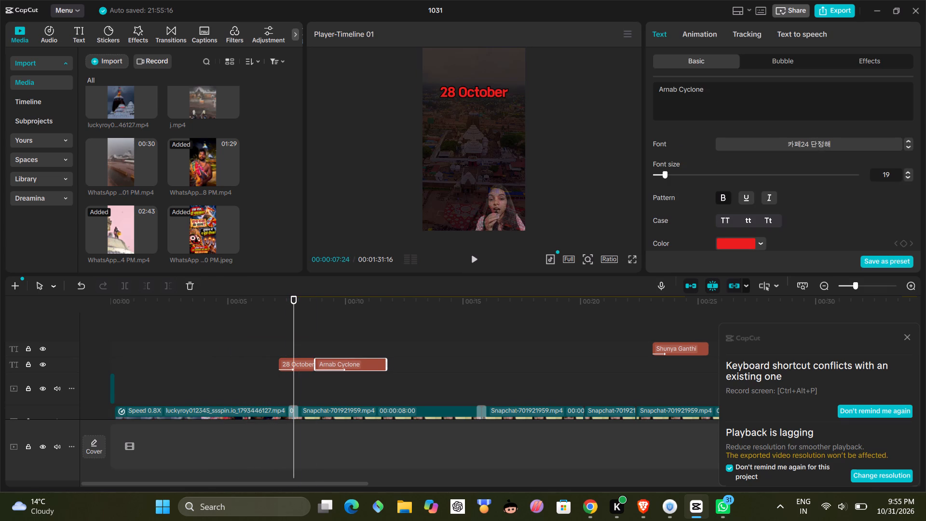
click(476, 262)
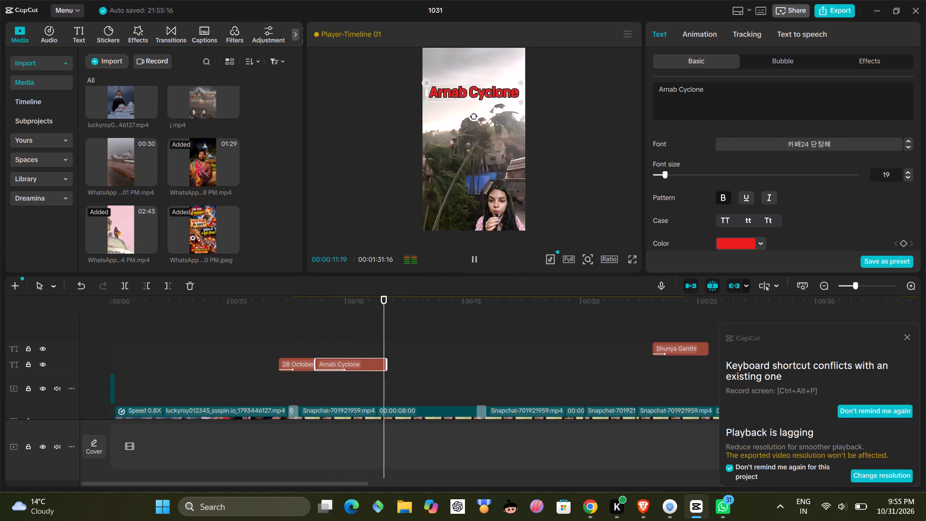
click(374, 364)
drag(388, 362, 369, 362)
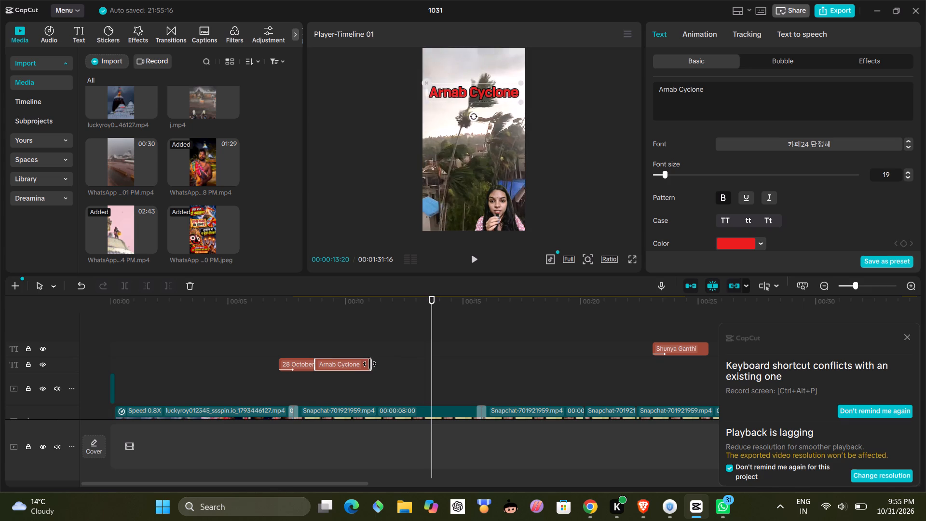
Check the text timing from about 7 seconds, and shift Arnab Cyclone and 28 October later so that 28 October starts at 8 seconds.
click(291, 348)
drag(291, 348, 281, 350)
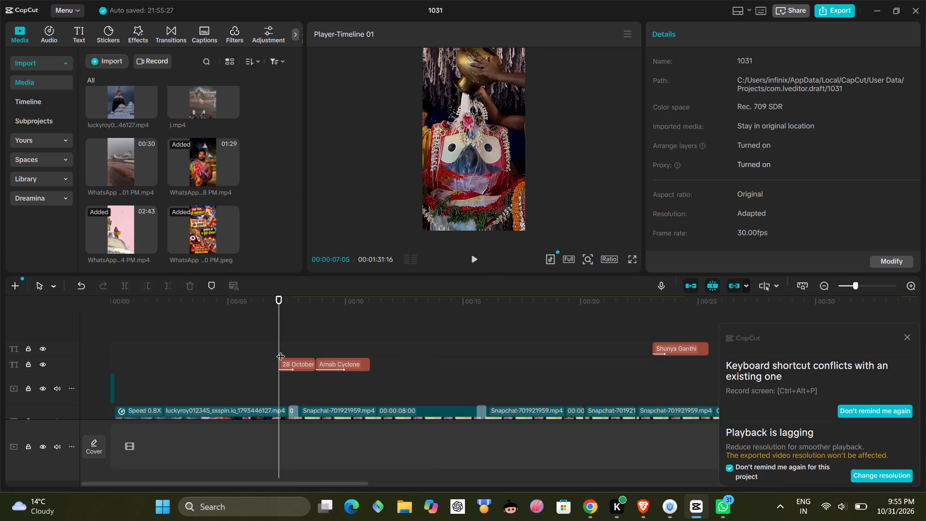
click(280, 350)
click(280, 350)
click(280, 344)
click(272, 344)
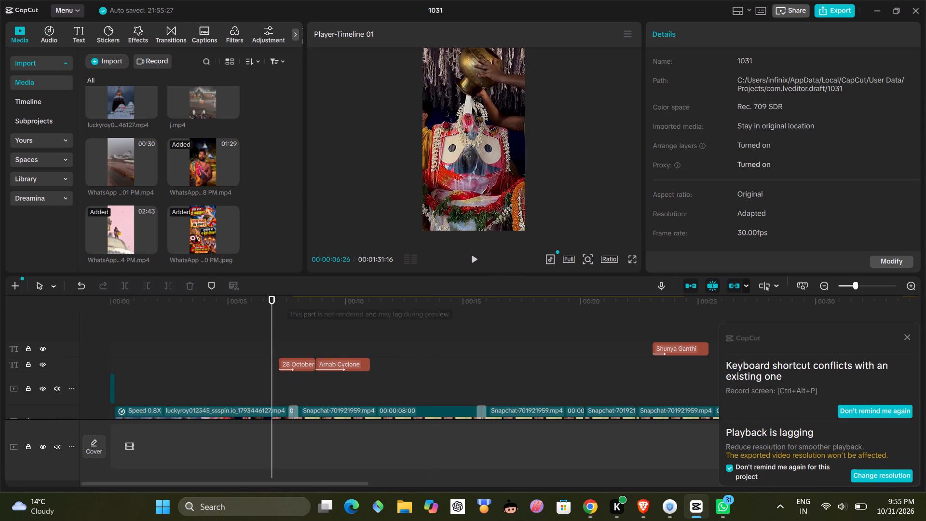
click(474, 263)
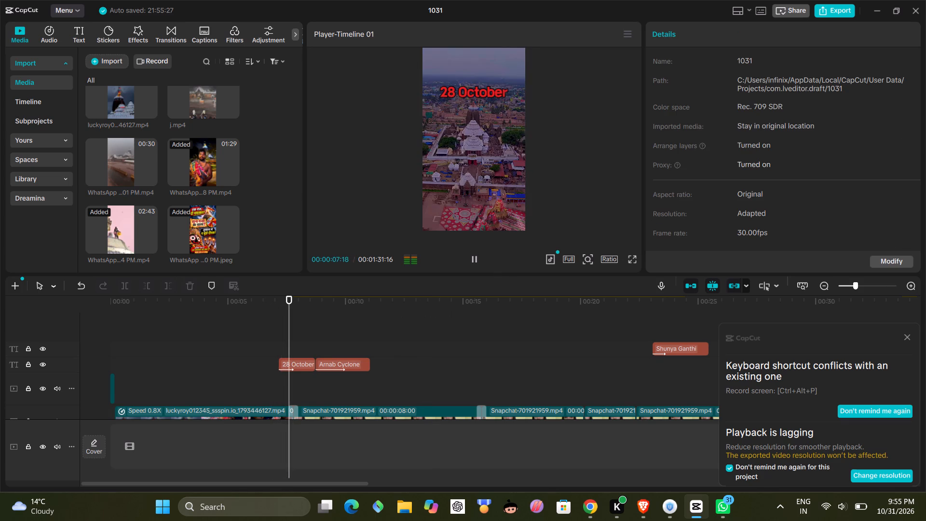
click(473, 262)
drag(342, 362, 362, 361)
click(287, 360)
drag(287, 362, 304, 360)
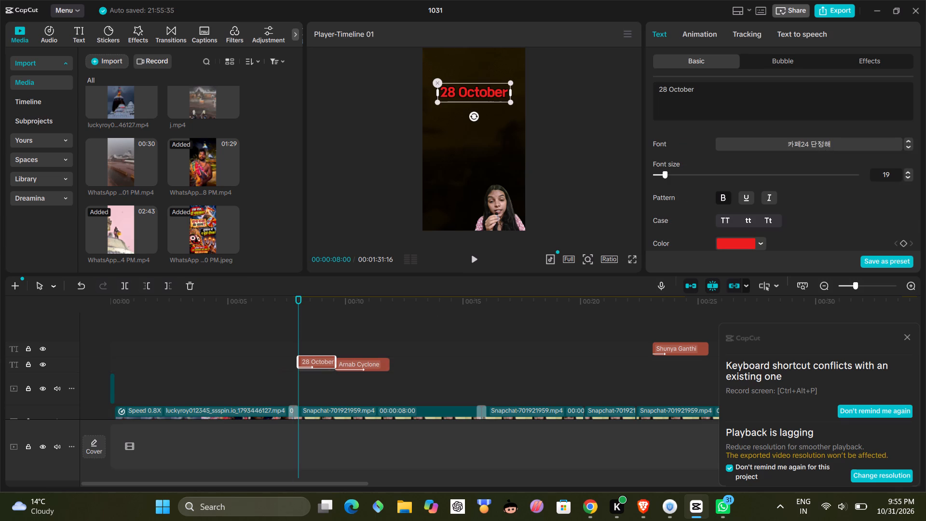
drag(304, 360, 306, 363)
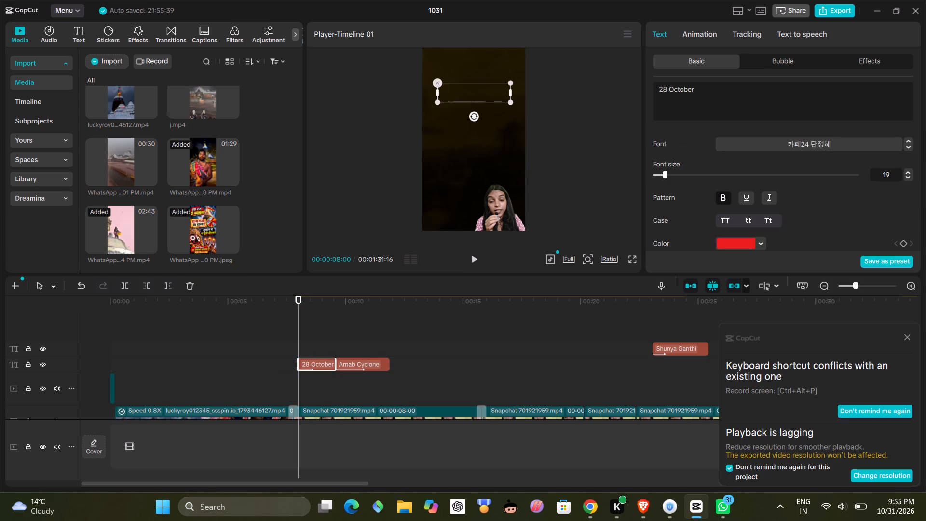
Play back the video from 8 to about 27 seconds, partly in full screen, to review the texts and clips.
click(467, 261)
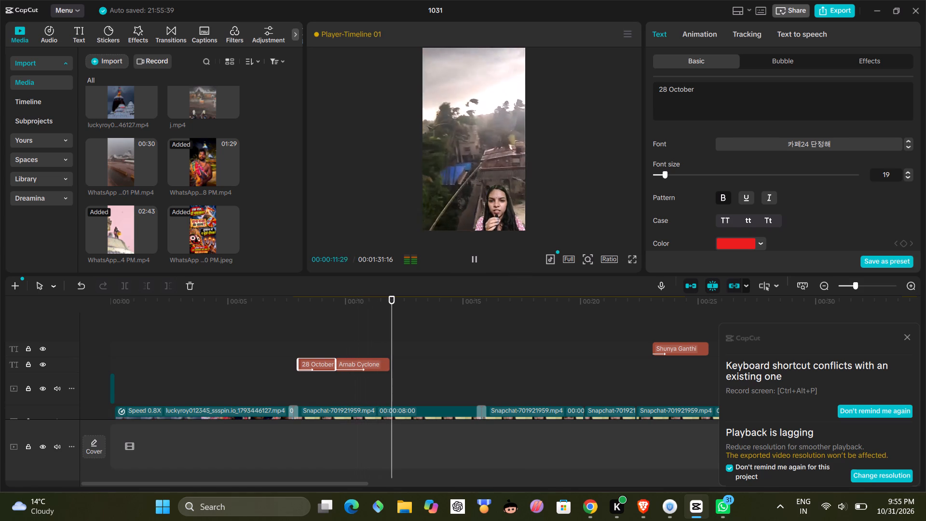
click(470, 259)
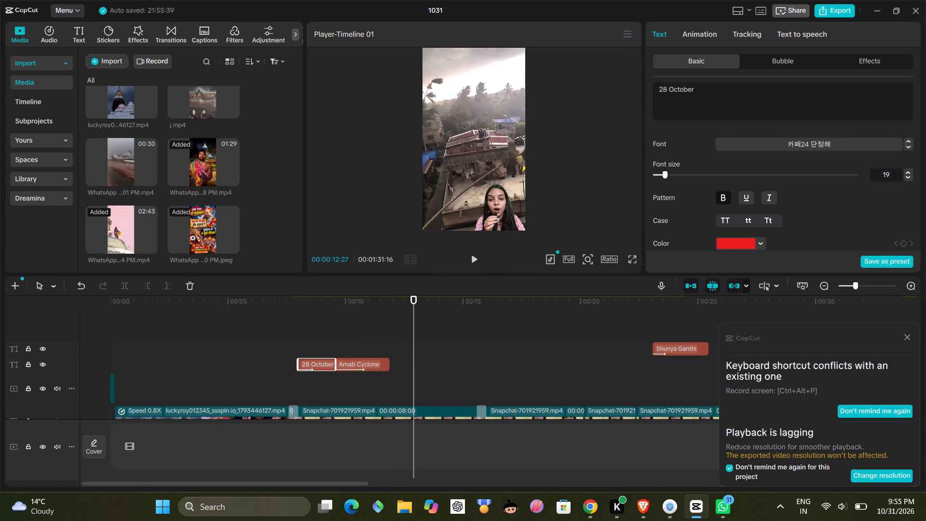
click(468, 257)
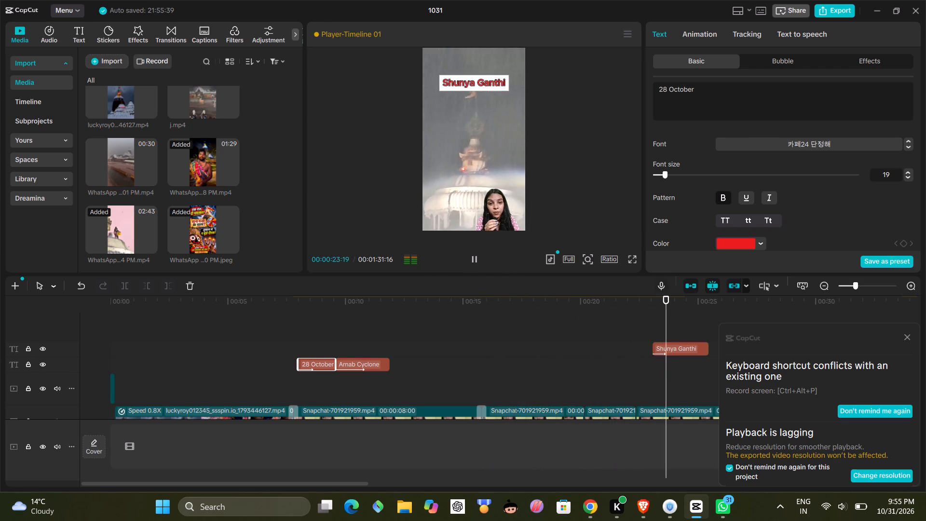
click(633, 260)
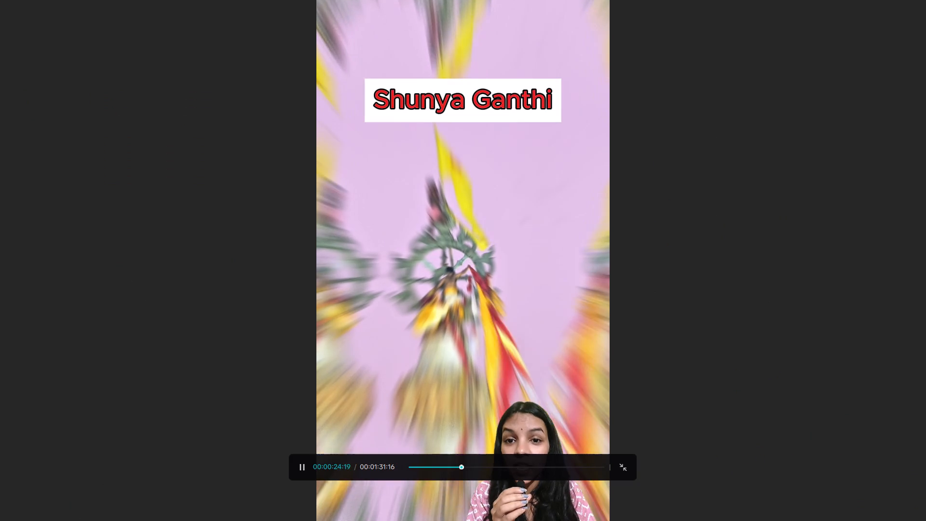
drag(449, 466, 388, 475)
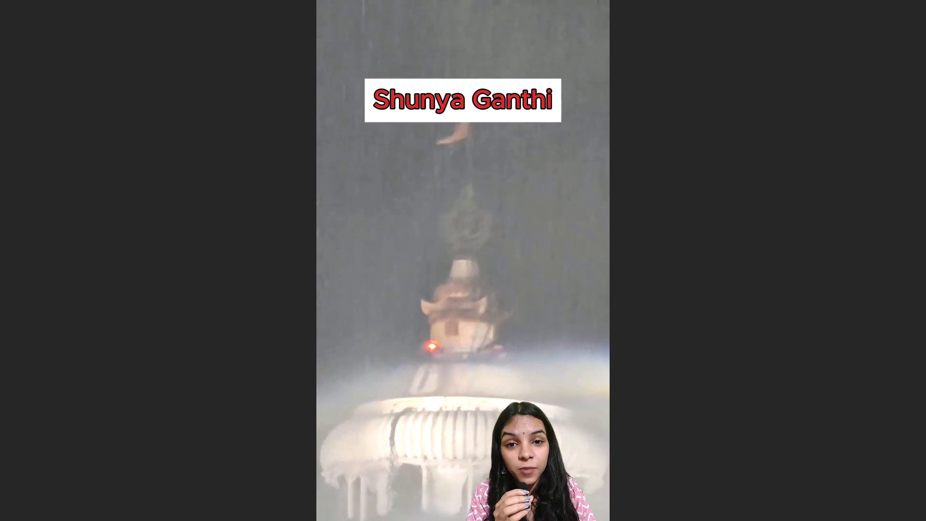
key(Escape)
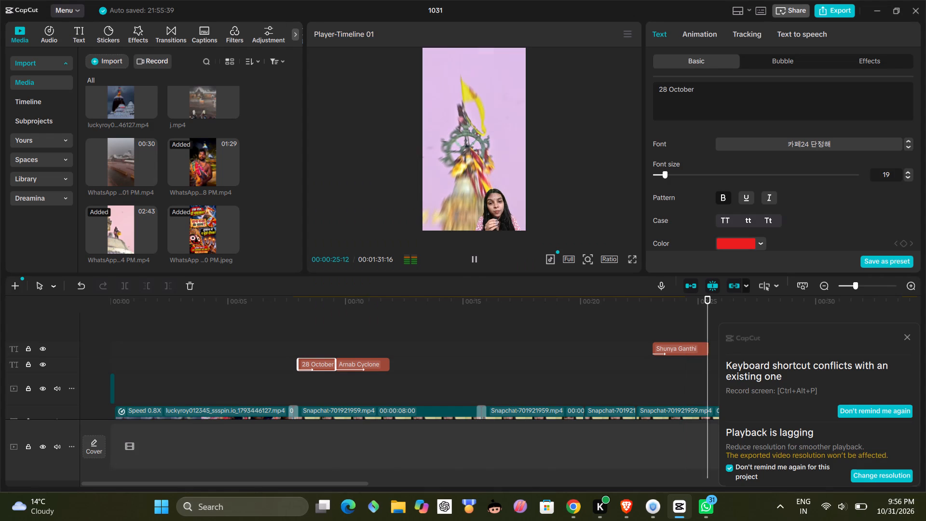
click(475, 257)
Dismiss the playback notification and move the Shunya Ganthi text later to start at about 28 seconds.
drag(534, 319, 704, 328)
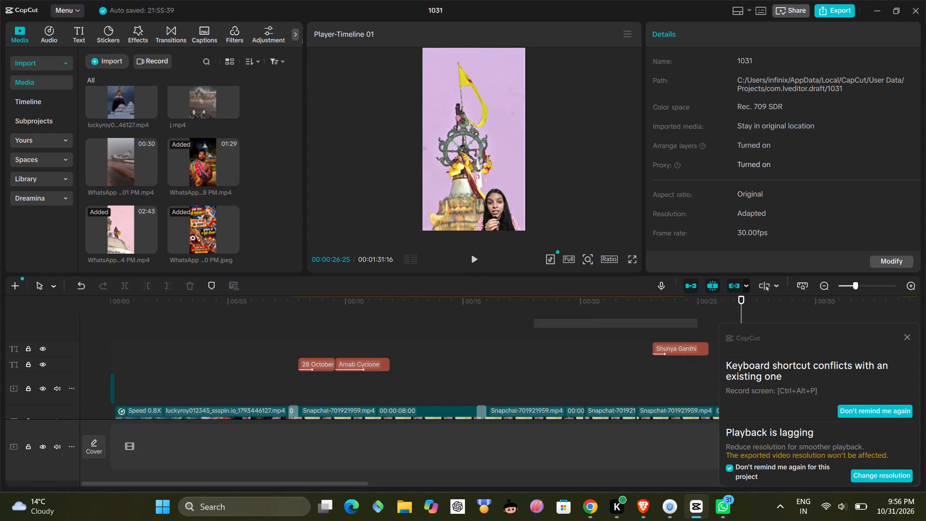
drag(704, 328, 918, 324)
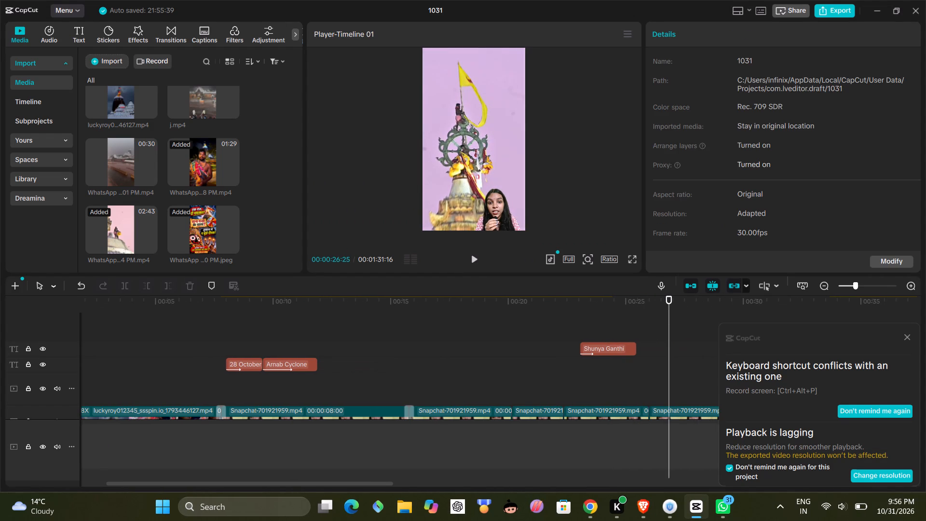
click(908, 338)
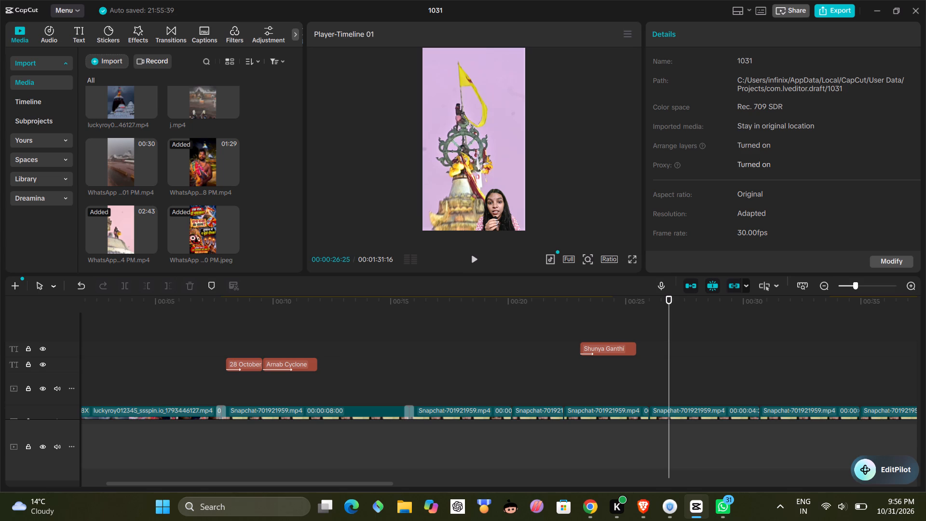
click(475, 257)
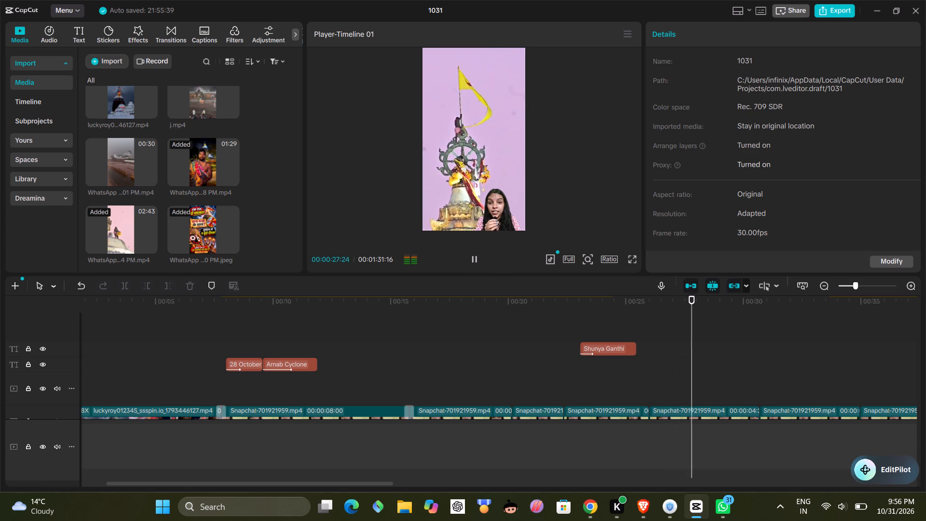
click(475, 257)
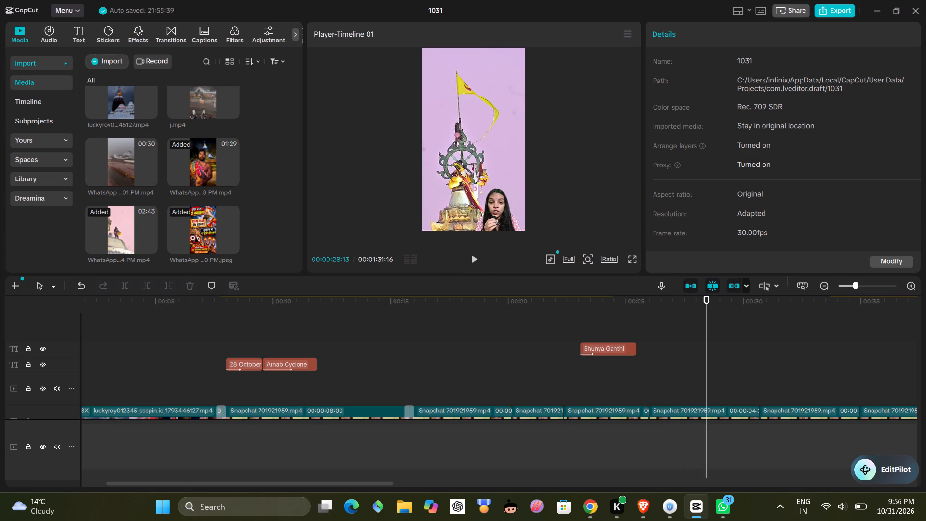
click(629, 349)
drag(615, 349, 736, 352)
Play back the video from about 24 to about 51 seconds to review the Shunya Ganthi and 214 Feet text timing.
click(610, 342)
click(479, 257)
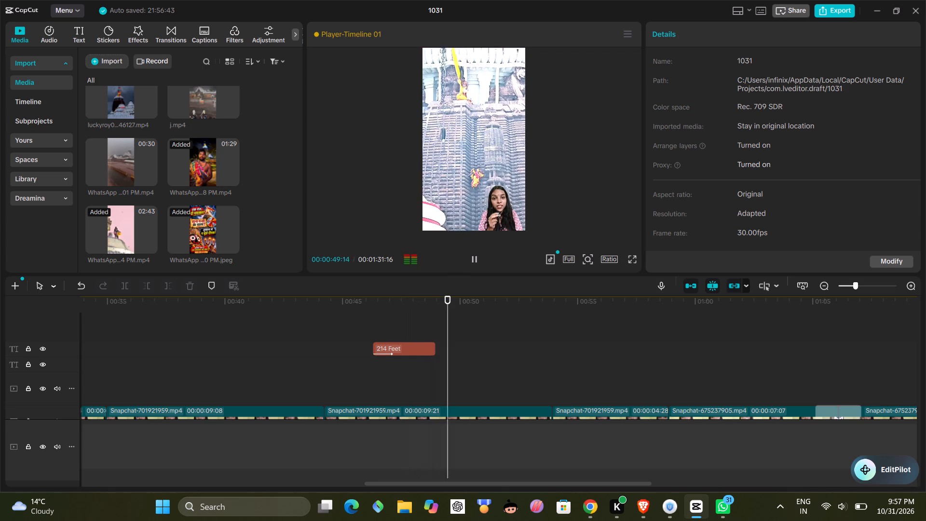
click(475, 264)
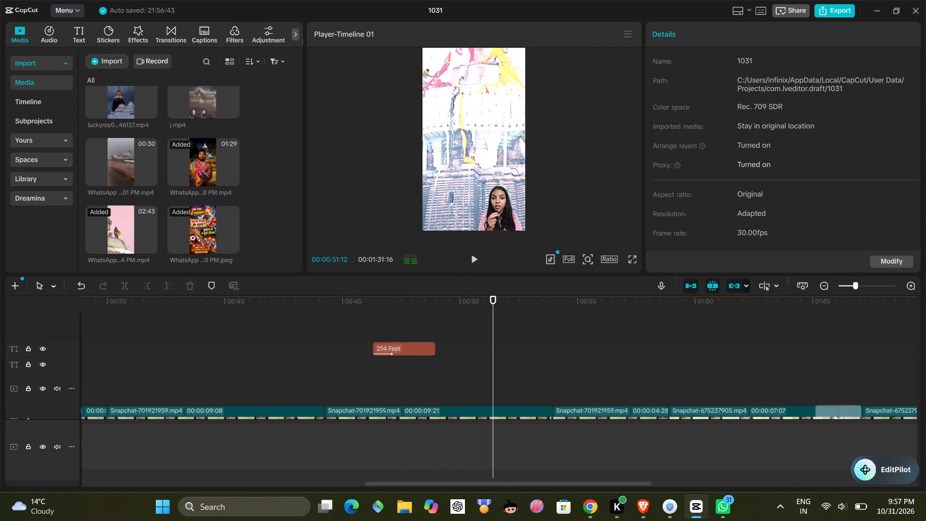
Move the 214 Feet text to end at about 51.4 seconds, trim its start to about 49.4 seconds, and play it back.
drag(419, 347, 463, 352)
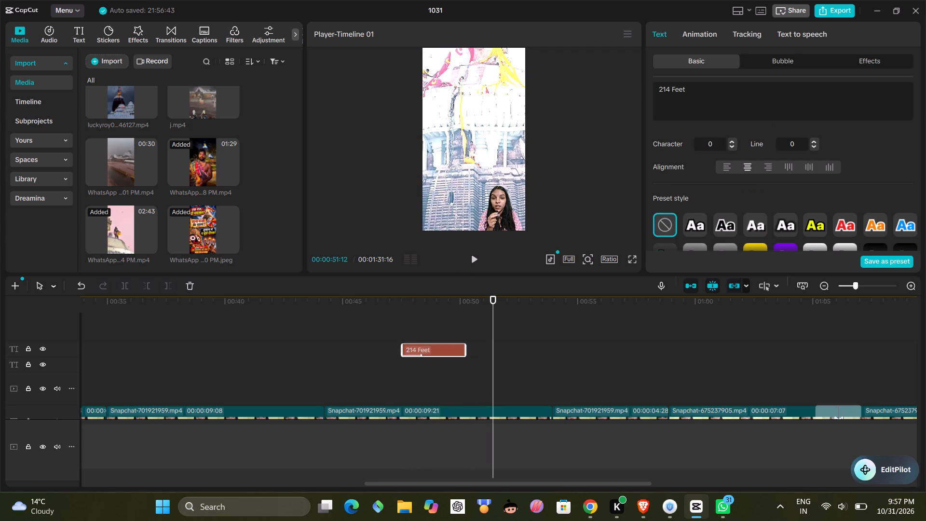
drag(463, 352, 479, 350)
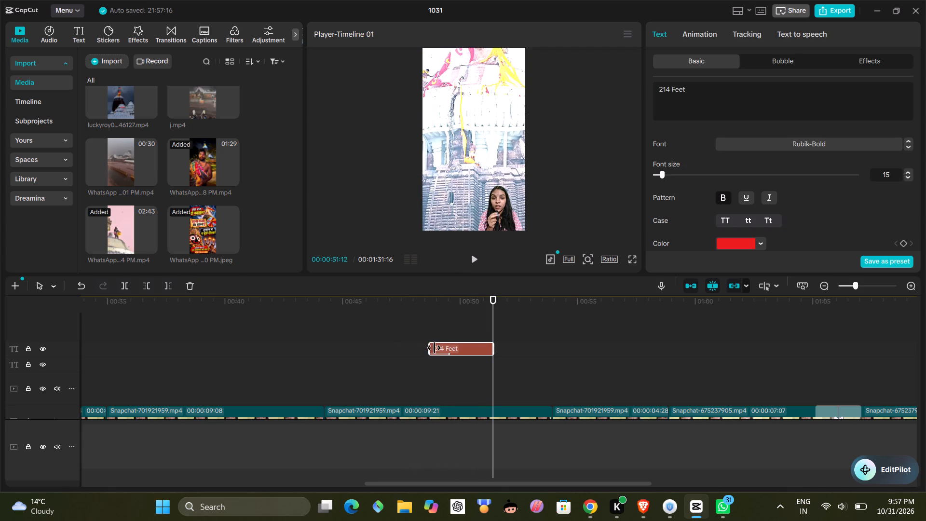
drag(432, 347, 445, 344)
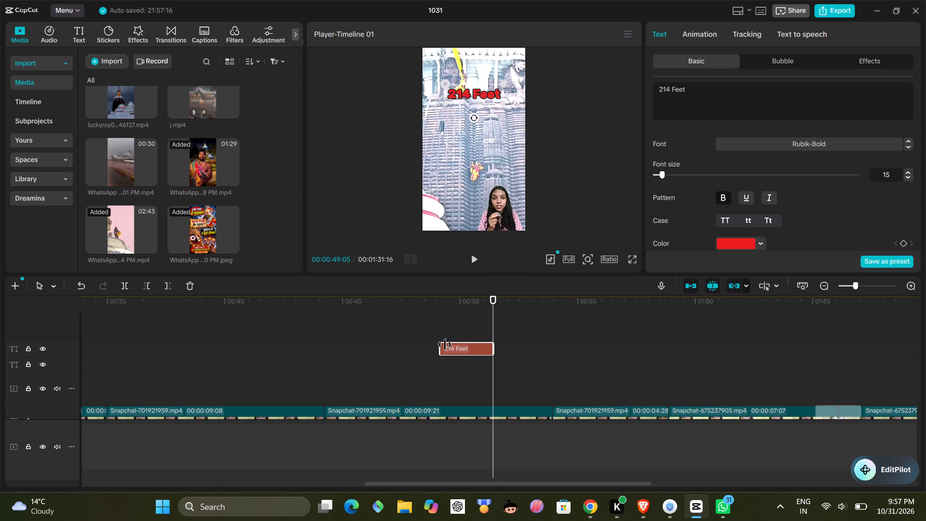
drag(445, 344, 448, 344)
click(429, 341)
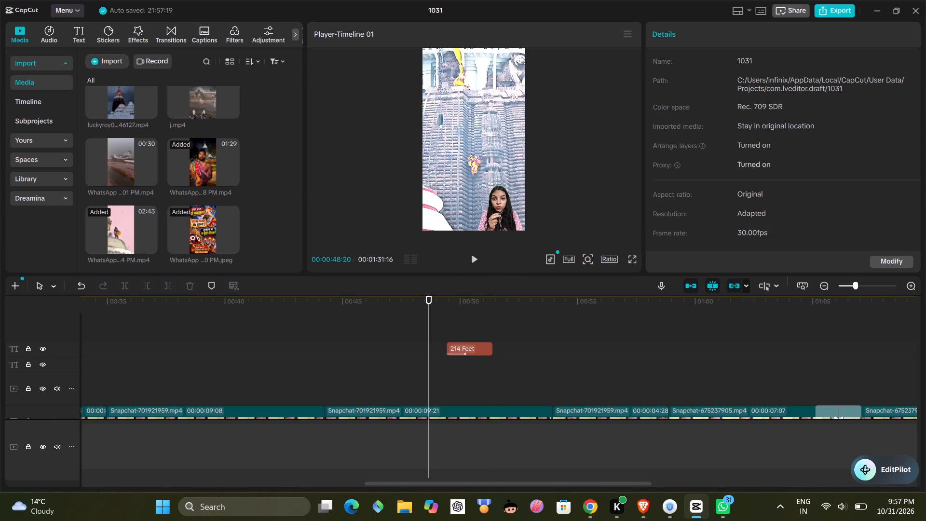
click(475, 260)
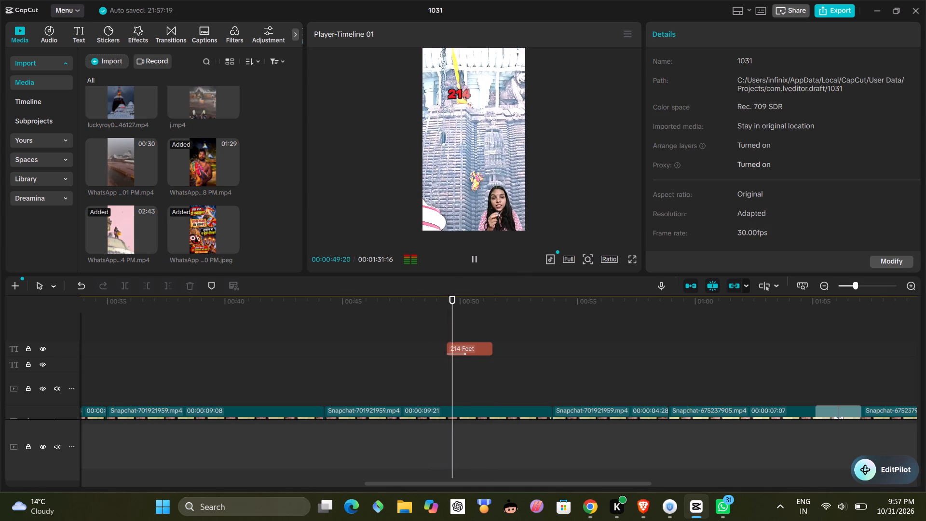
click(475, 260)
Trim the start of the 214 Feet text to about 50 seconds and play back past its end.
click(454, 351)
drag(446, 348, 464, 346)
click(477, 256)
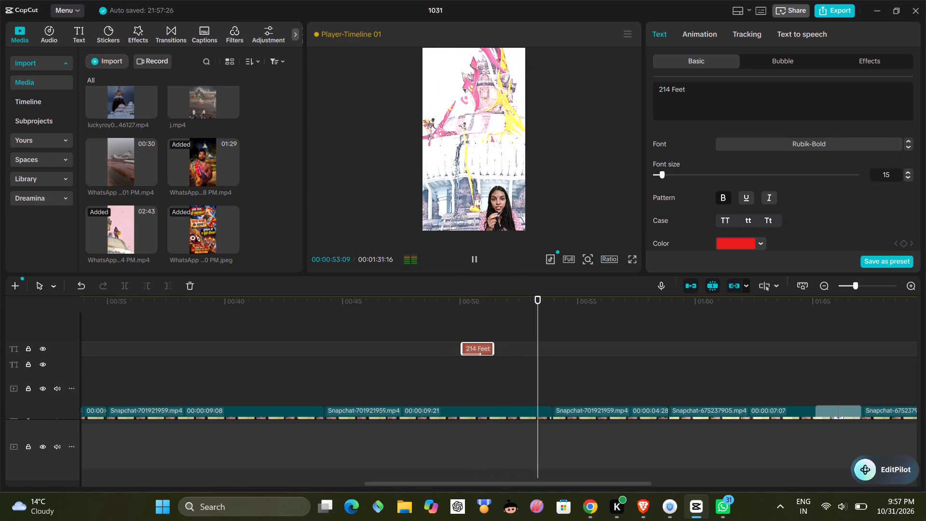
click(477, 256)
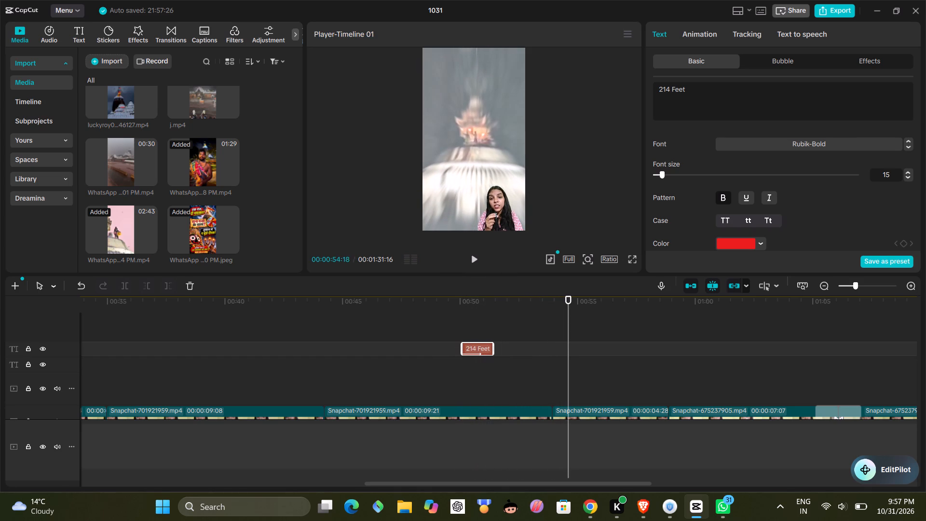
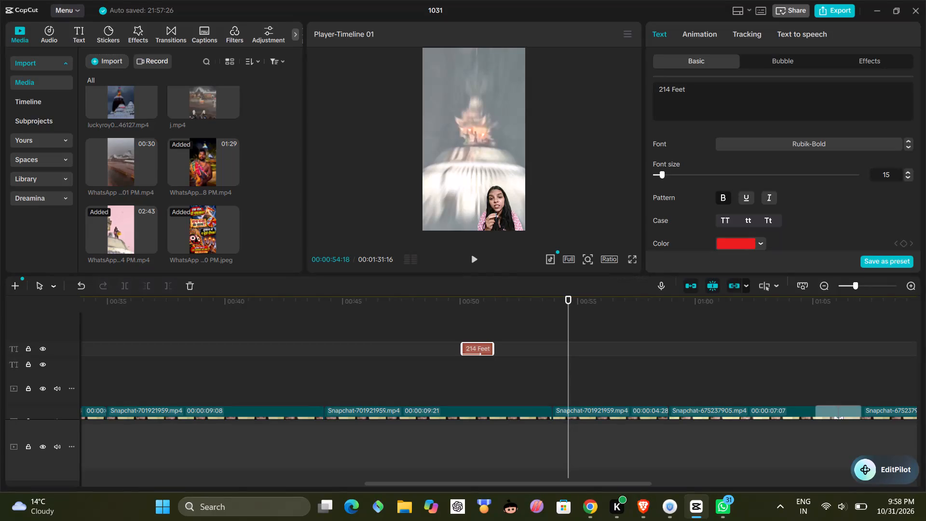
Review the video in full-screen playback from about 33 seconds to about 1:24.
click(633, 257)
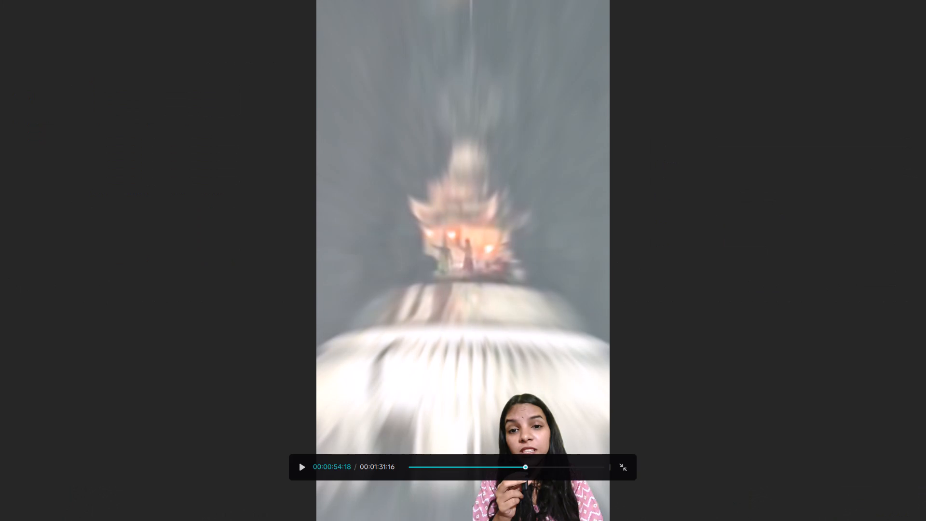
click(477, 470)
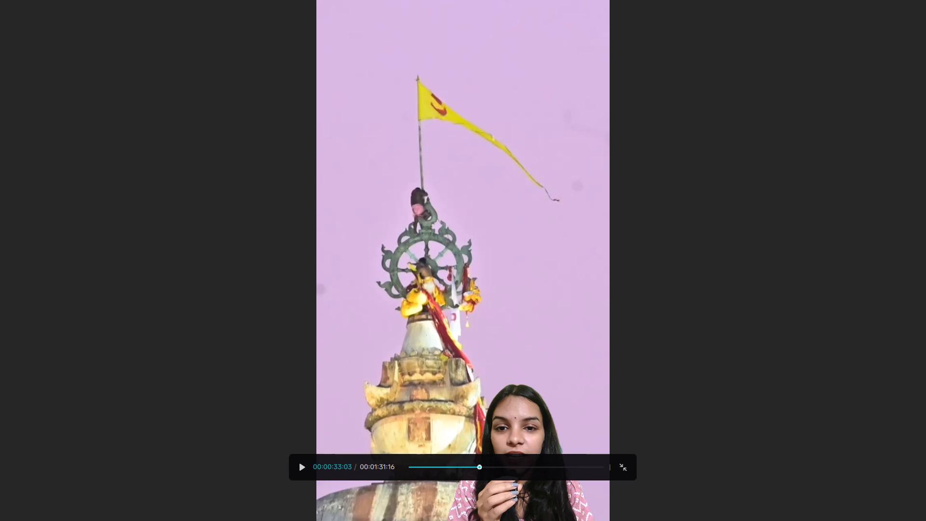
click(299, 473)
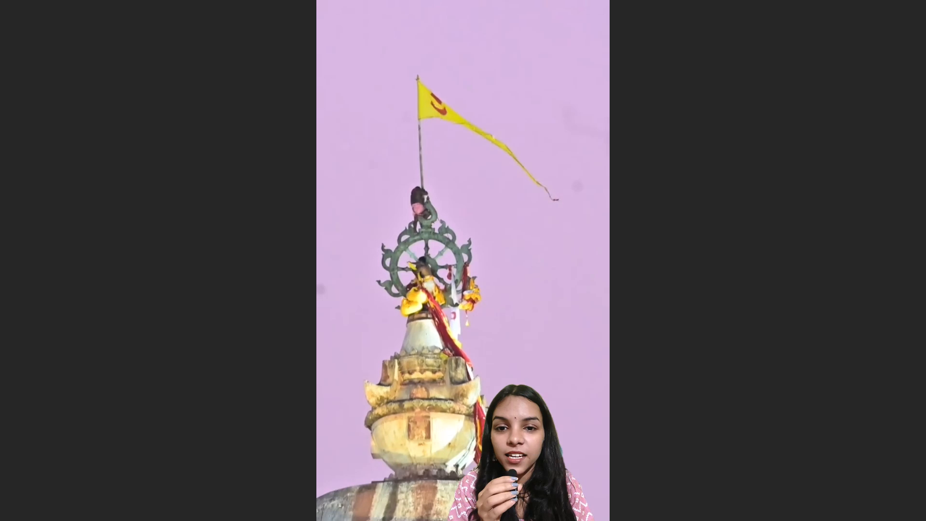
click(299, 473)
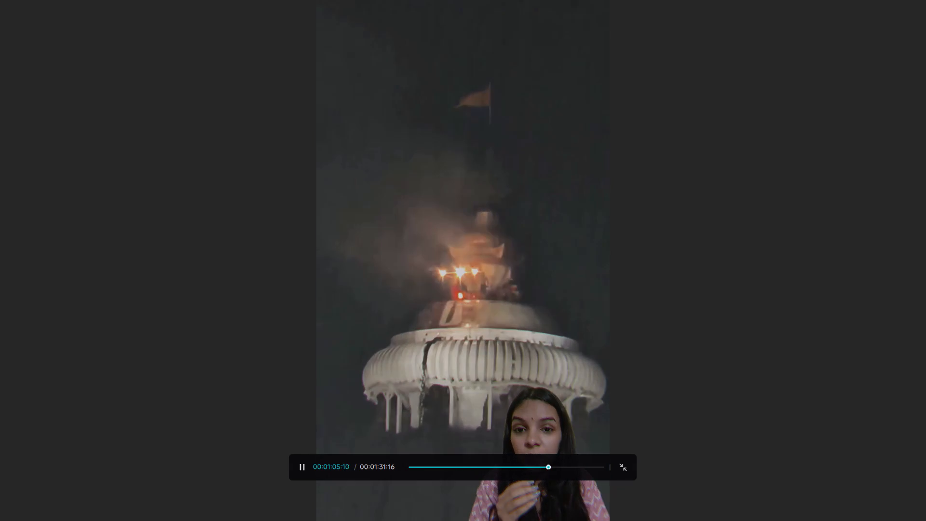
click(300, 469)
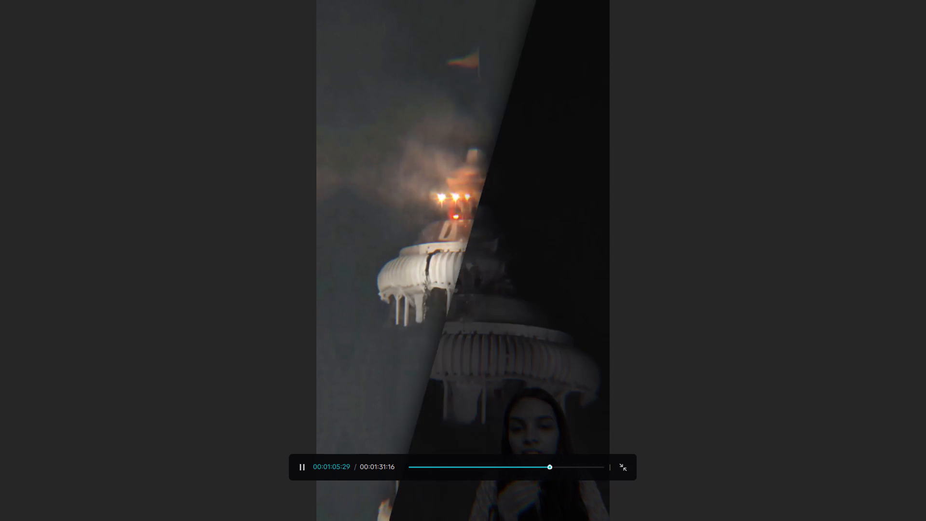
click(300, 469)
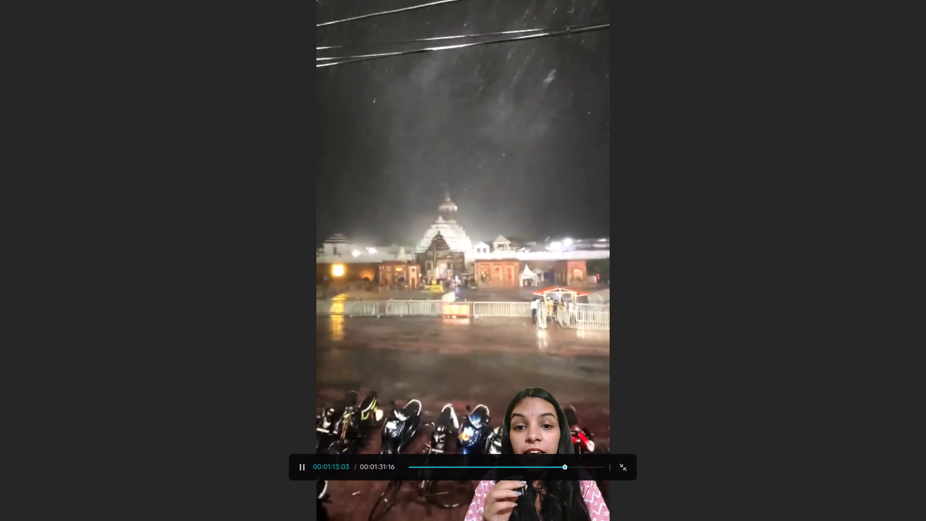
click(300, 469)
click(300, 469)
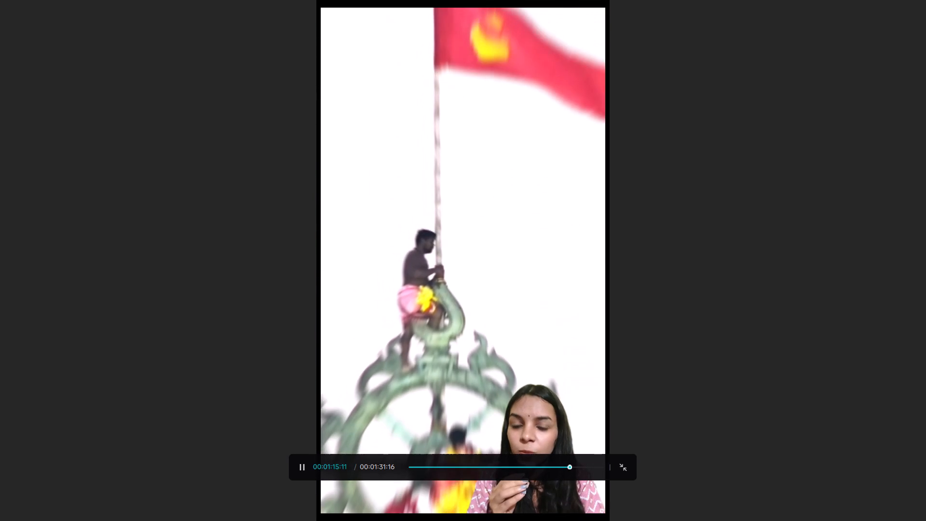
click(300, 469)
click(300, 469)
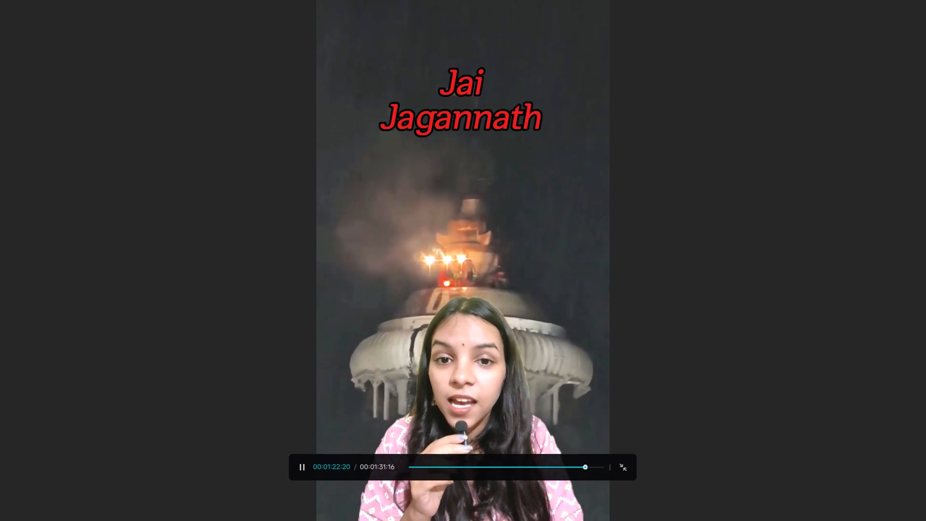
click(300, 469)
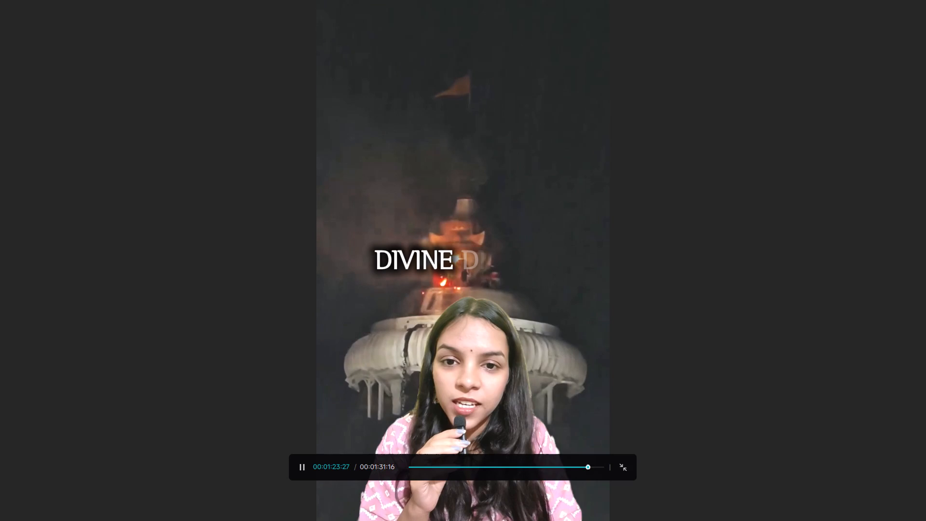
key(Escape)
Move the DIVINE DIARIES text later to start at about 1:28.5, over the black closing clip.
scroll(686, 348, down, 2)
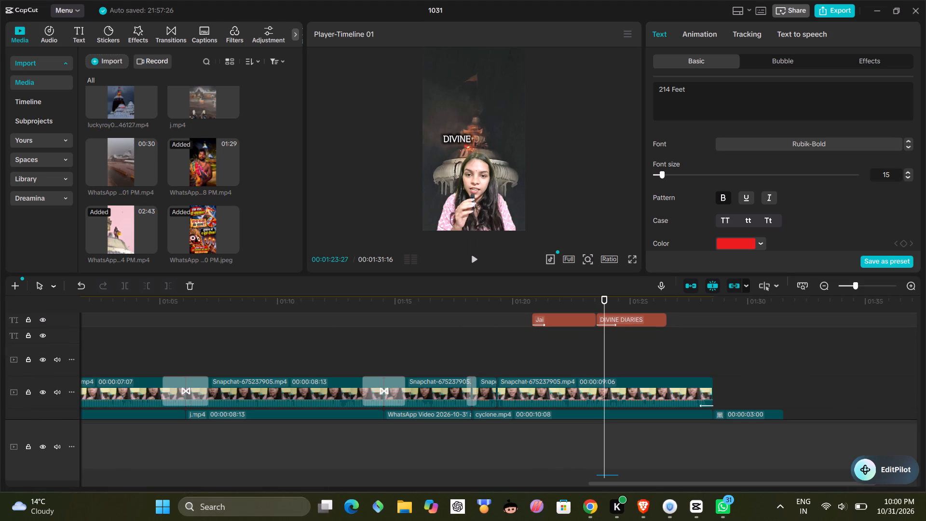
drag(624, 321, 730, 317)
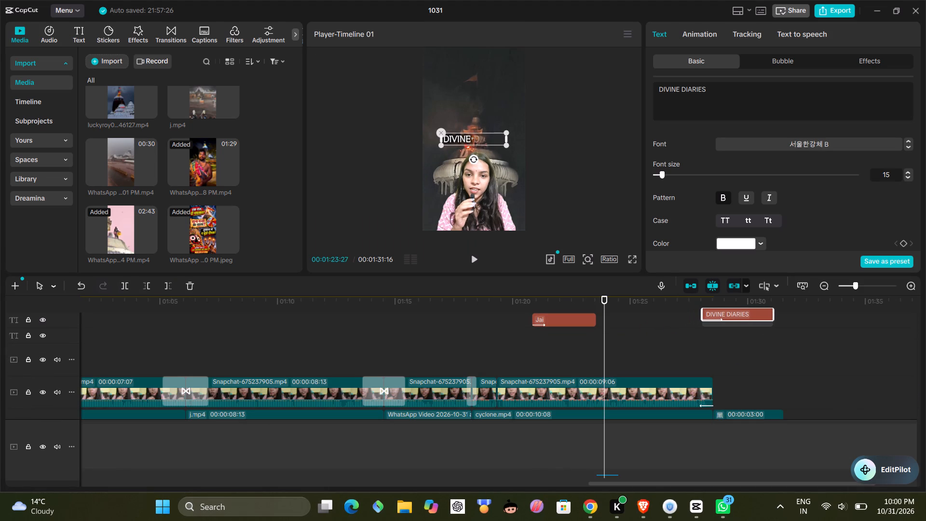
drag(730, 317, 739, 322)
Move the Jai Jagannath text later to start at about 1:25.4, ahead of the DIVINE DIARIES text.
drag(567, 320, 569, 322)
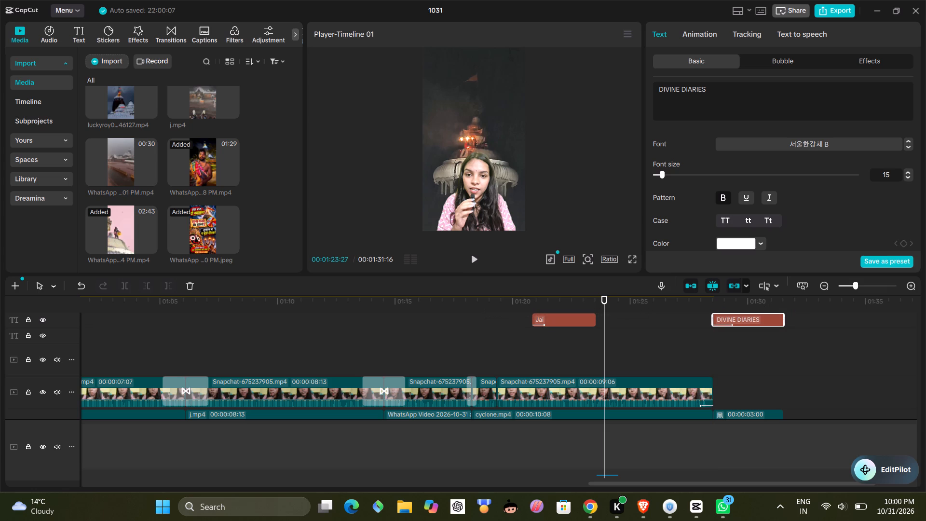
drag(569, 322, 670, 323)
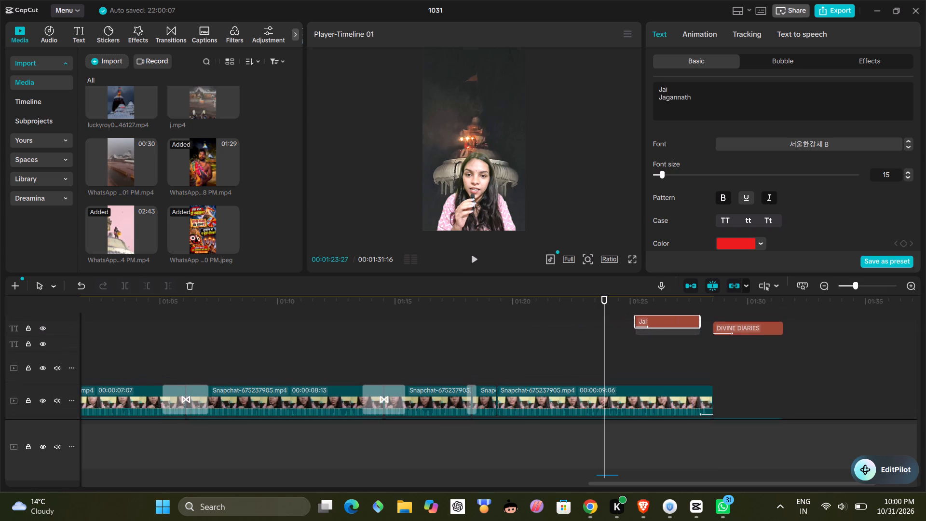
drag(670, 323, 674, 336)
Move the Jai Jagannath and DIVINE DIARIES texts down onto the lower text track, keeping their timing.
scroll(661, 360, down, 2)
scroll(661, 360, up, 3)
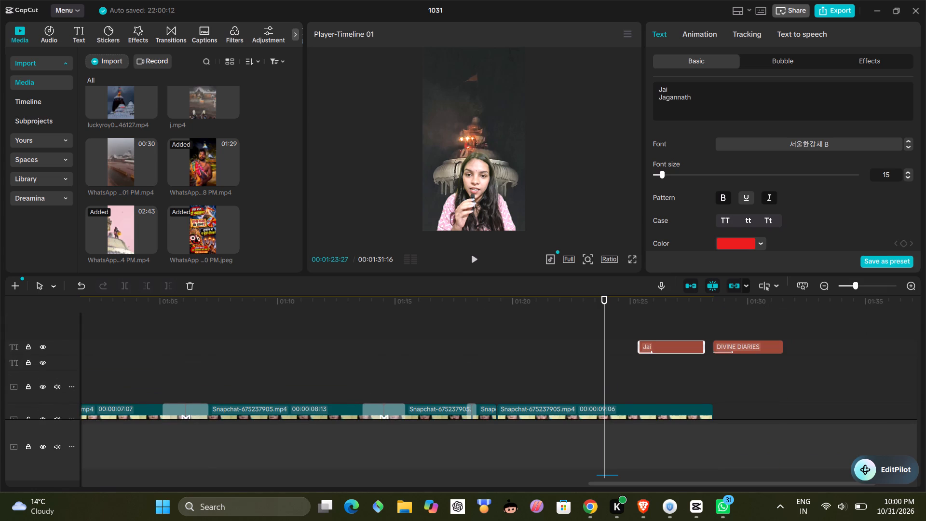
scroll(405, 343, down, 1)
drag(684, 333, 684, 348)
drag(731, 329, 730, 349)
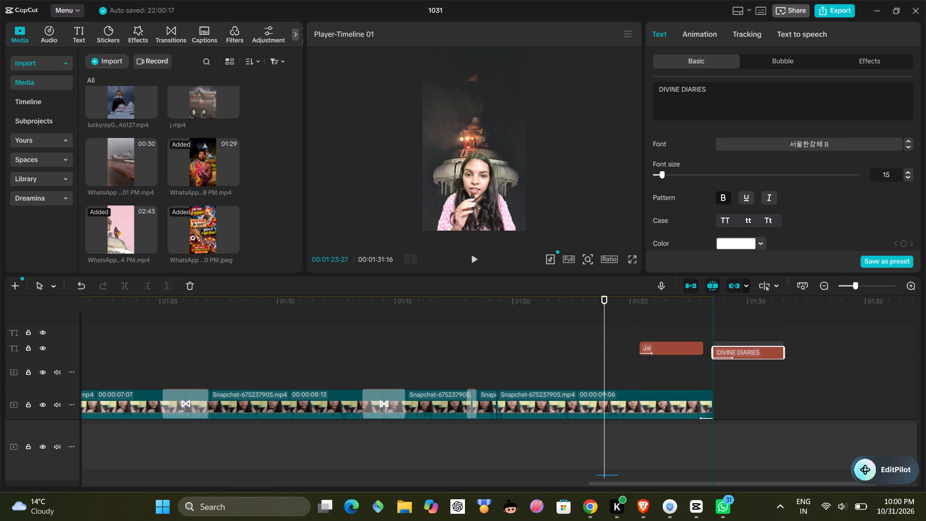
drag(730, 349, 732, 347)
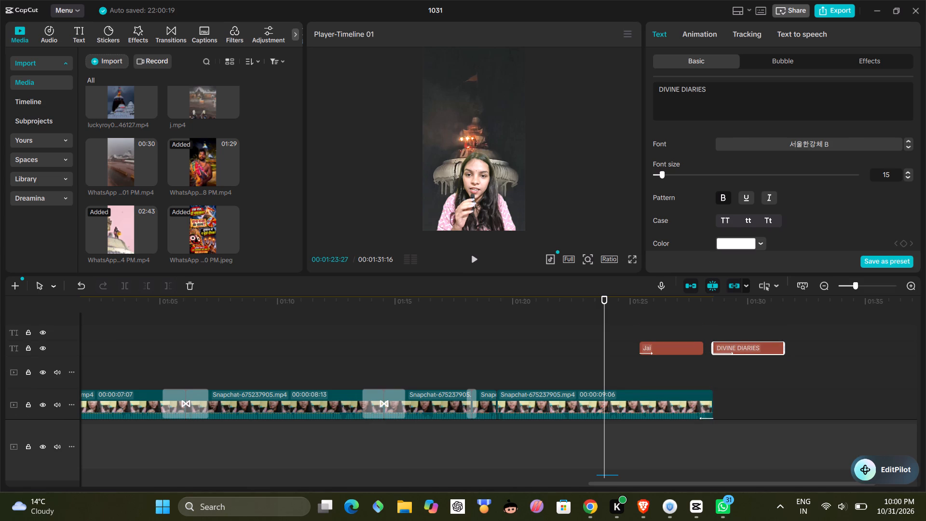
Trim the start of the Jai Jagannath text to about 1:25.7 and play back into the DIVINE DIARIES title.
click(471, 255)
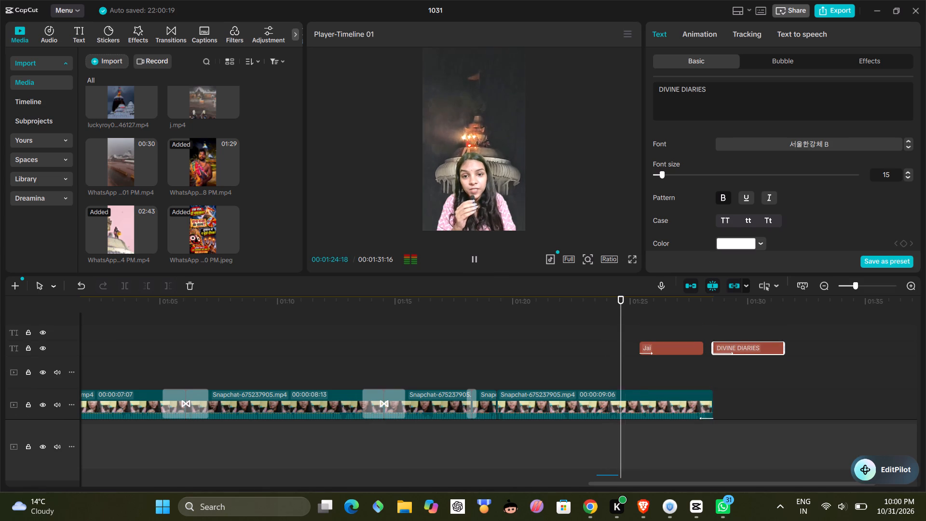
click(473, 257)
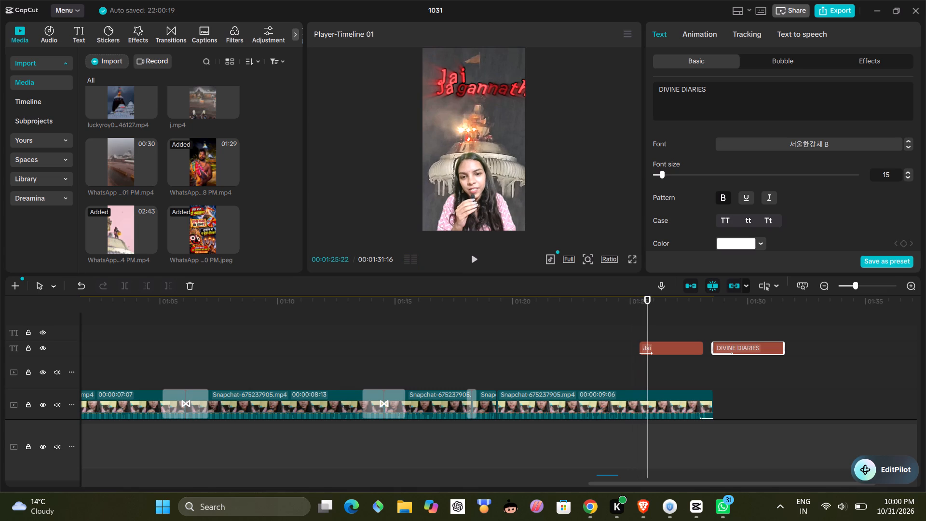
click(655, 349)
drag(641, 348, 645, 350)
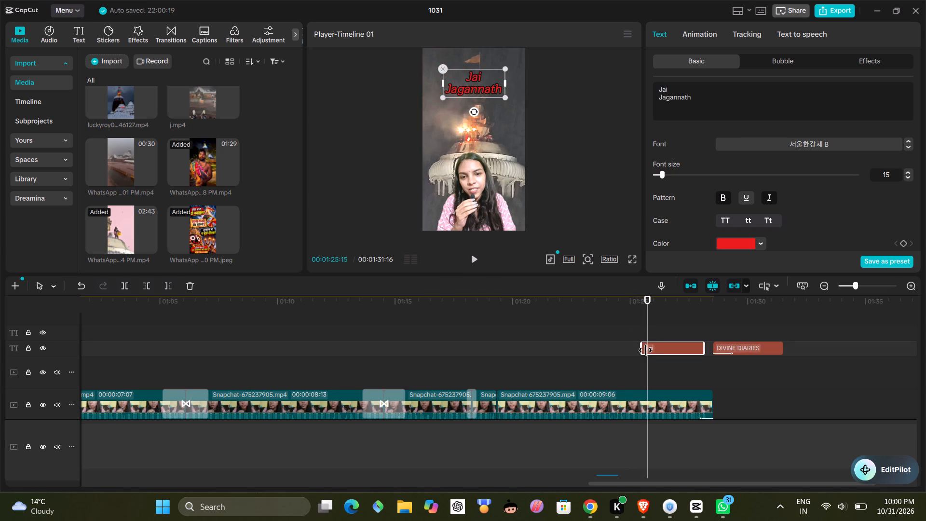
drag(645, 350, 650, 352)
click(477, 260)
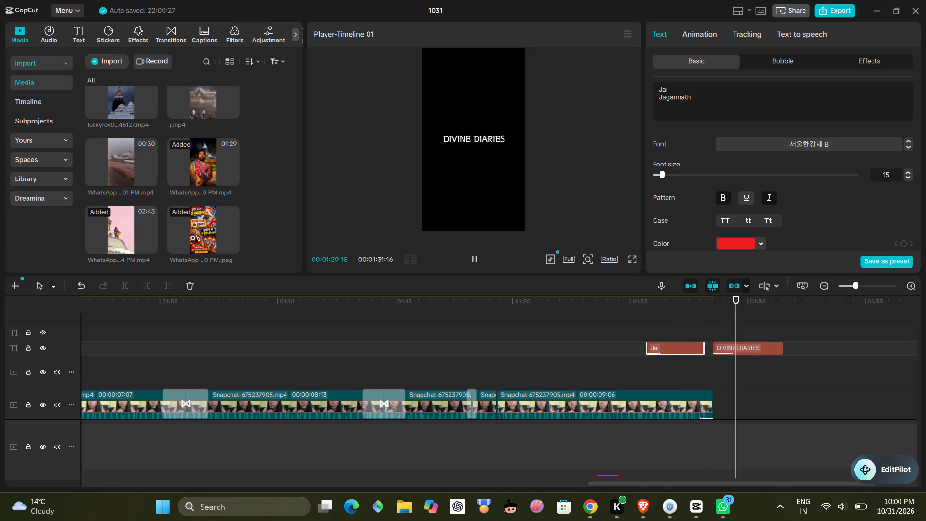
click(476, 260)
Move the whoosh sound effect under the DIVINE DIARIES text, starting at about 1:29.
scroll(452, 345, down, 2)
scroll(625, 434, down, 1)
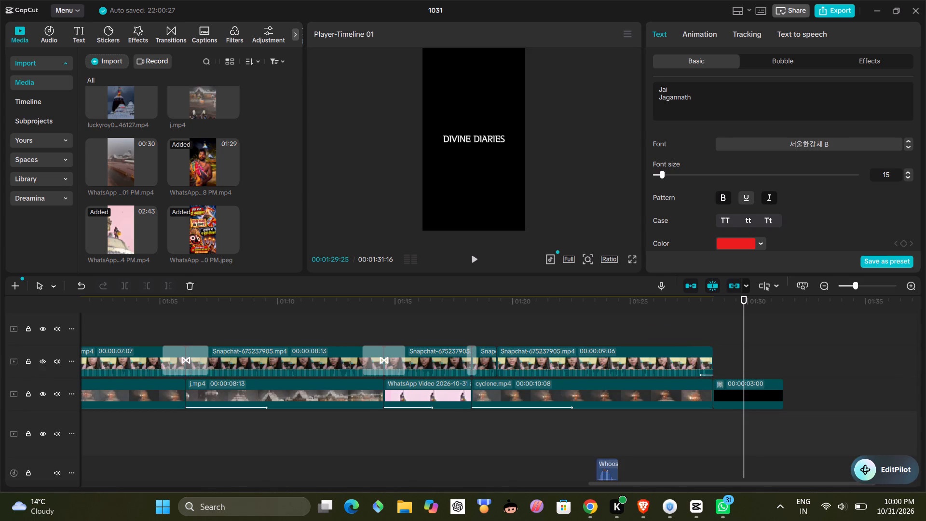
drag(608, 468, 767, 481)
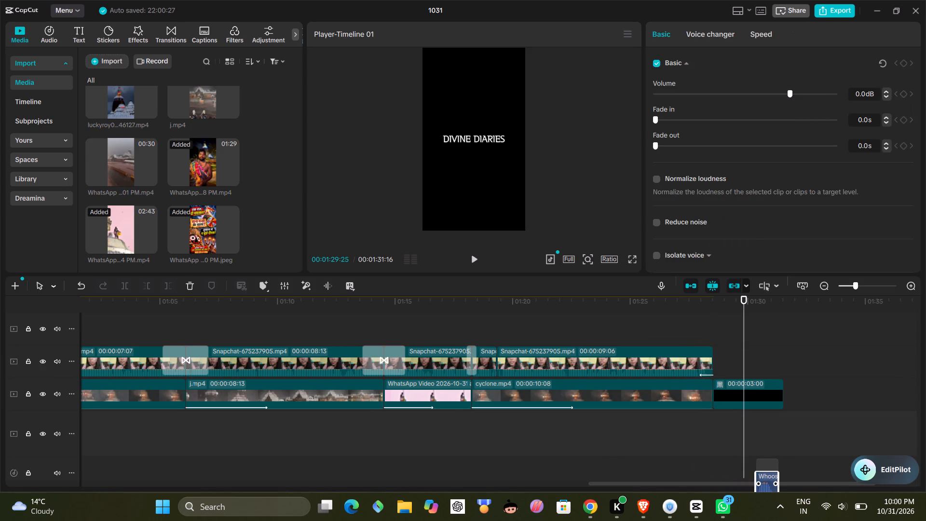
drag(767, 481, 756, 426)
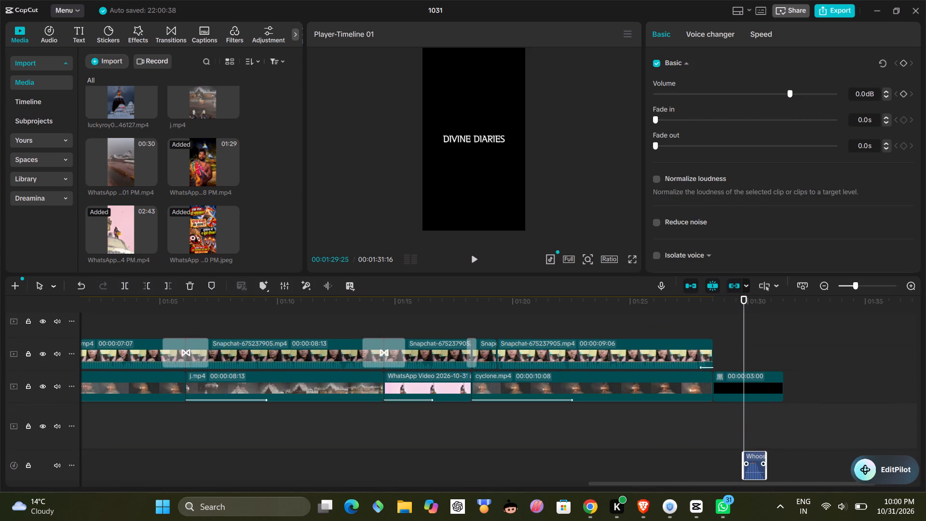
scroll(678, 396, up, 2)
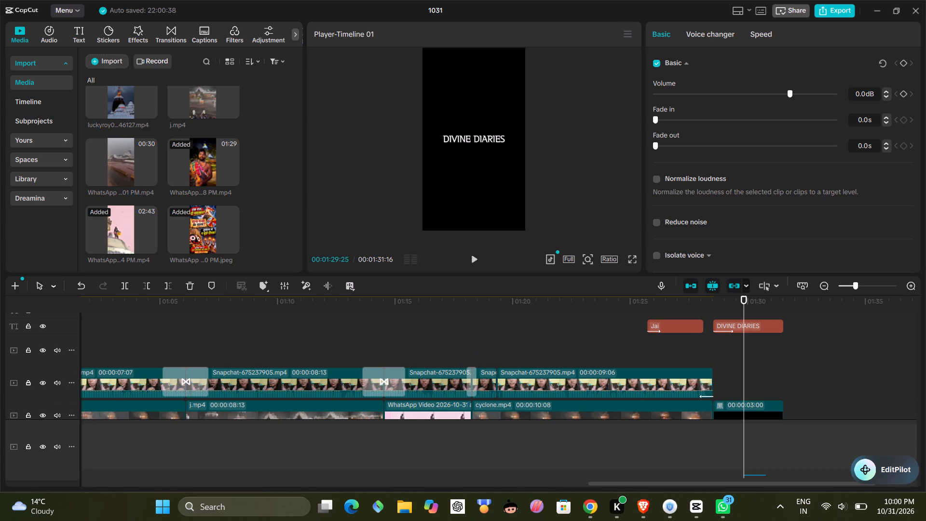
scroll(728, 449, down, 1)
drag(757, 470, 747, 473)
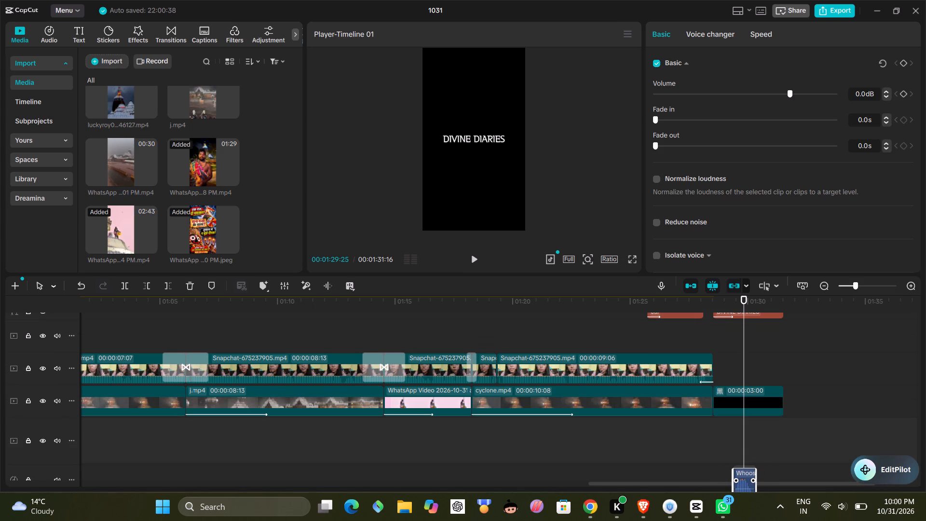
drag(747, 473, 739, 466)
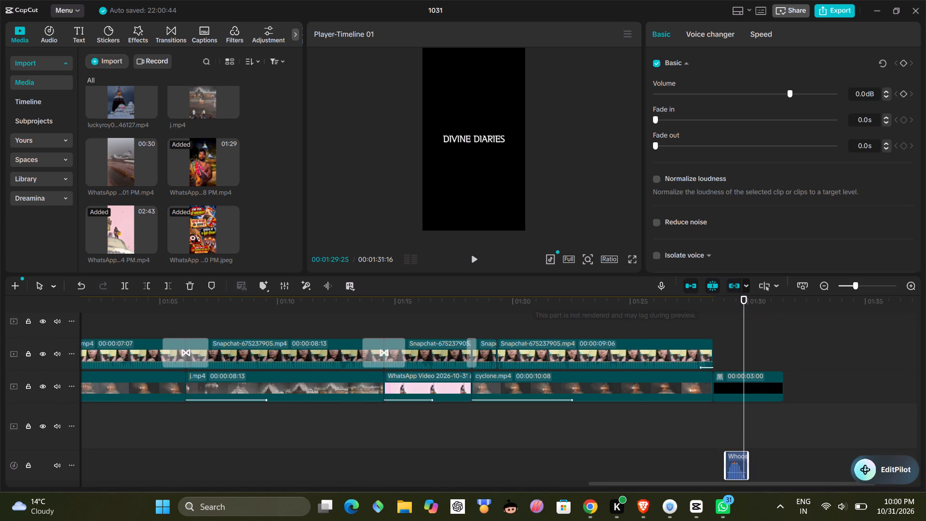
Play back the ending from about 1:27.7 to check the whoosh sound against the closing title.
click(693, 330)
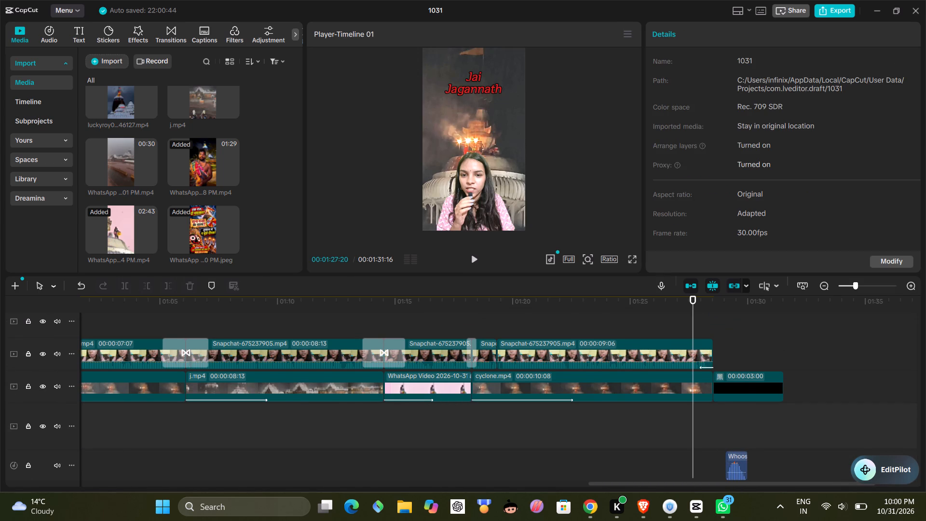
click(478, 257)
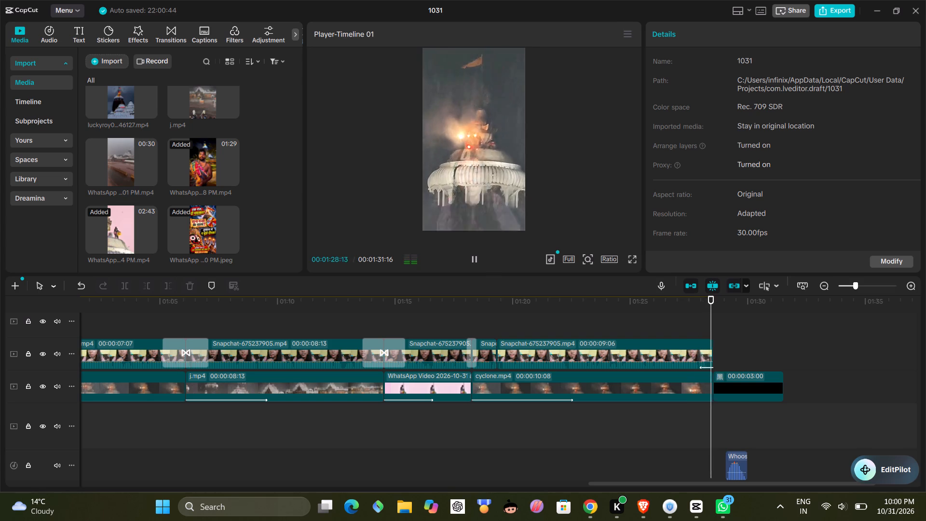
scroll(494, 345, up, 1)
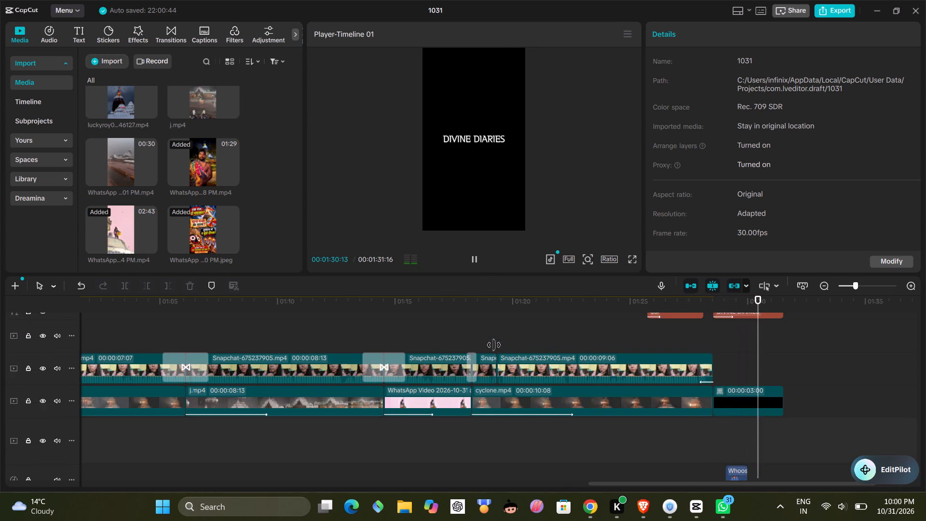
scroll(496, 348, up, 2)
scroll(752, 376, down, 1)
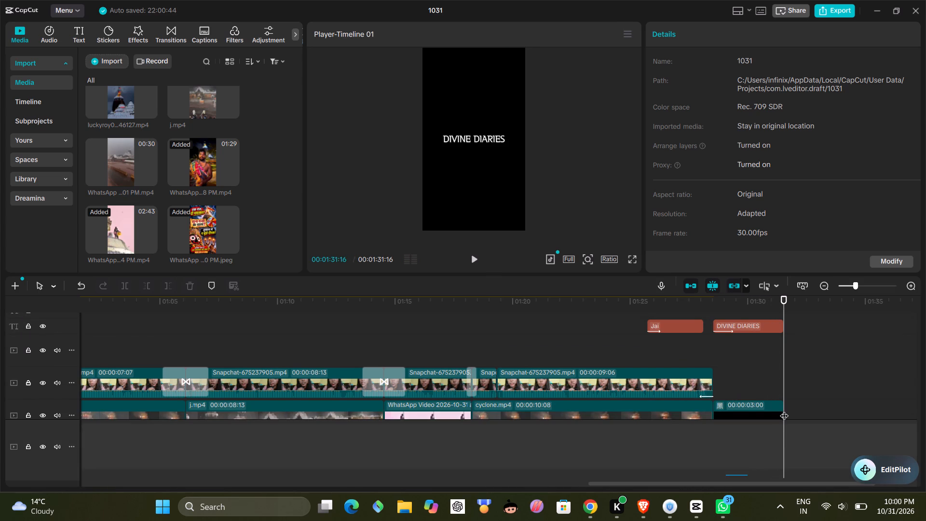
Shorten the black closing clip from its end to a duration of 00:00:02:13.
click(766, 409)
drag(787, 408, 770, 418)
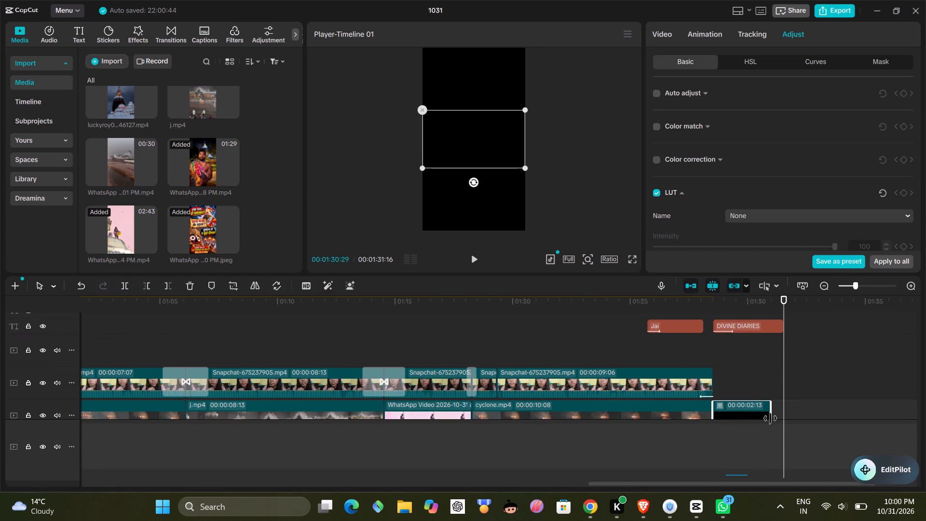
Trim the end of the DIVINE DIARIES text to about 1:30.6, just before the black clip ends.
click(751, 323)
drag(787, 326, 764, 333)
Play back the video from about 1:23 to the end to review the closing texts and shortened ending.
click(591, 343)
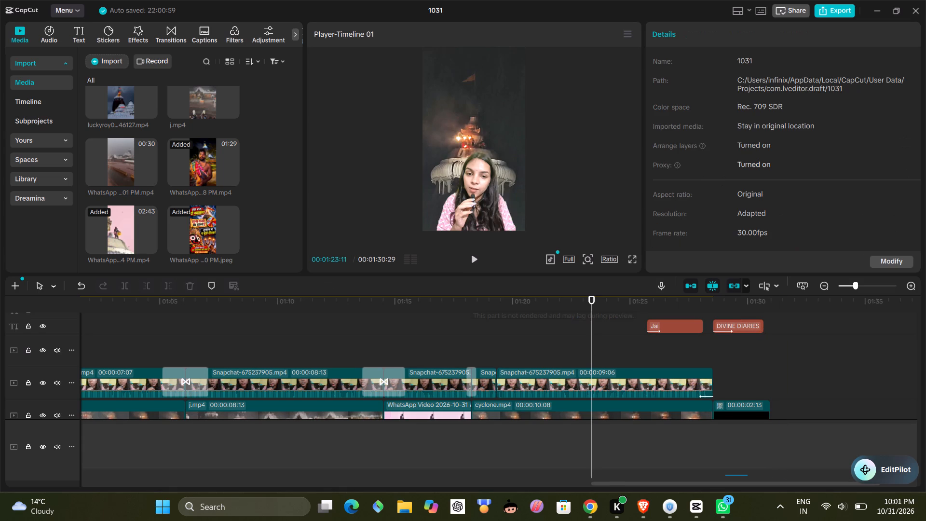
click(474, 258)
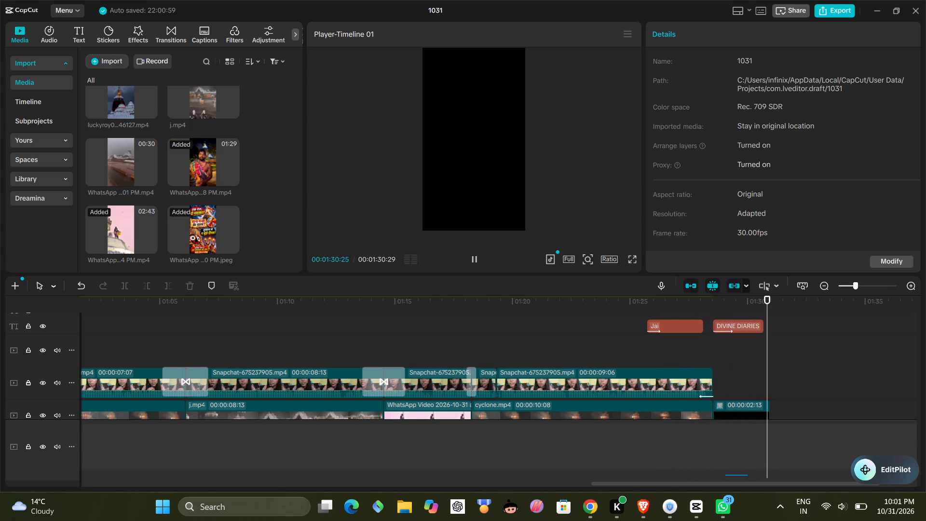
scroll(415, 324, up, 3)
scroll(414, 329, down, 3)
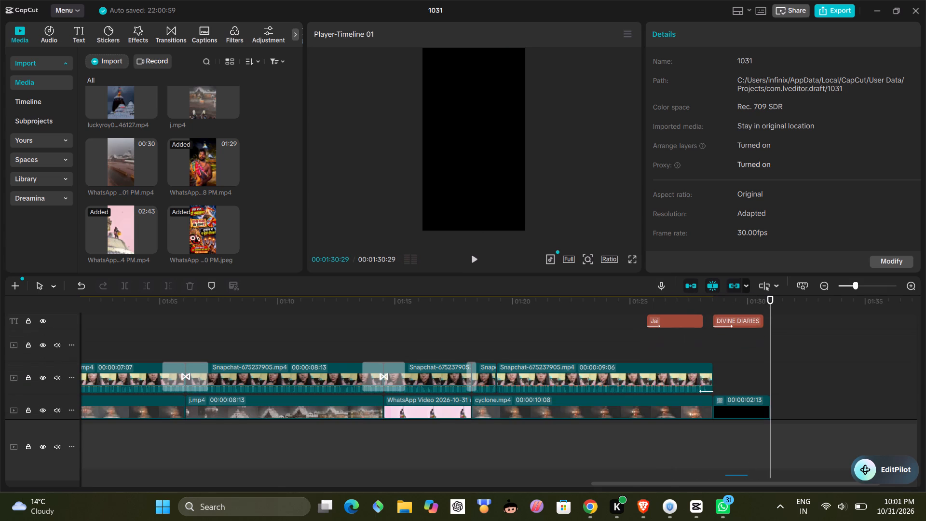
drag(360, 337, 101, 318)
Play back the section from about 1:03 to 1:08 to check the transition where cyclone.mp4 changes to j.mp4.
drag(101, 318, 61, 345)
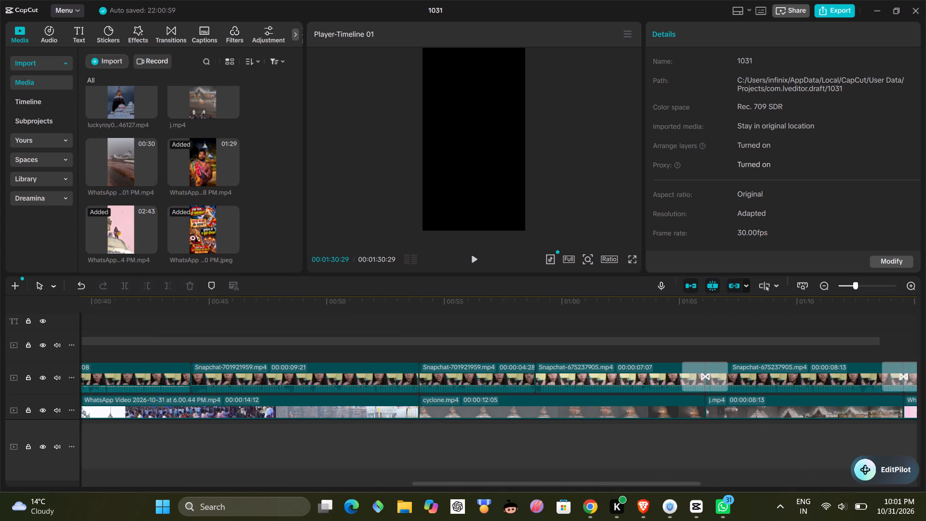
drag(61, 345, 917, 368)
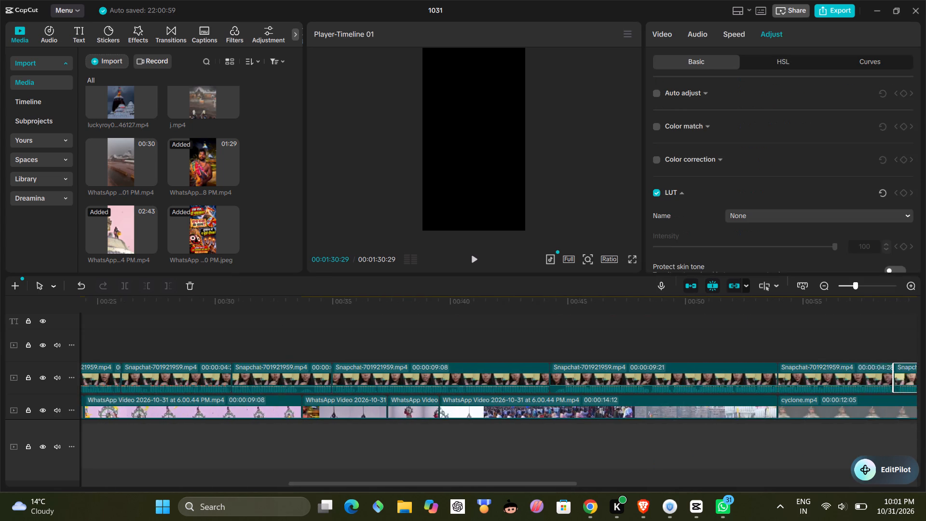
drag(917, 368, 828, 332)
click(502, 322)
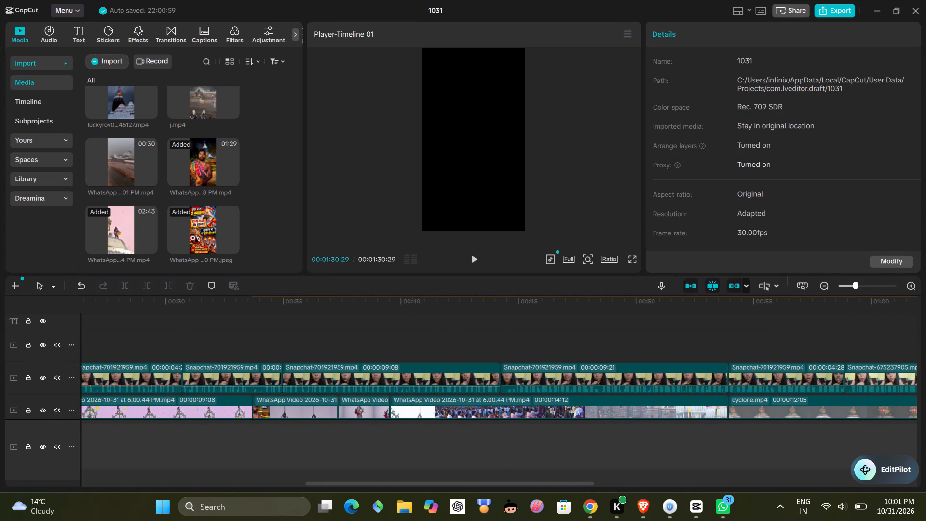
drag(674, 341, 904, 346)
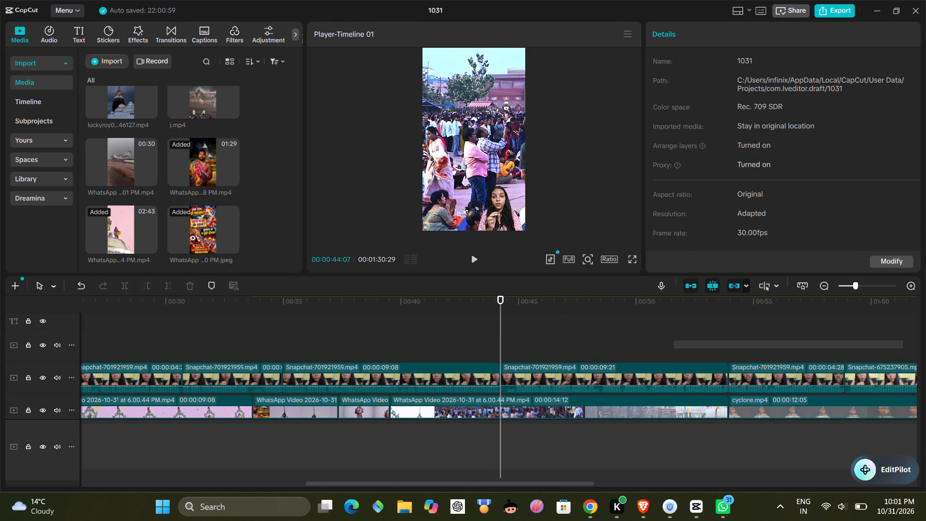
drag(904, 346, 647, 327)
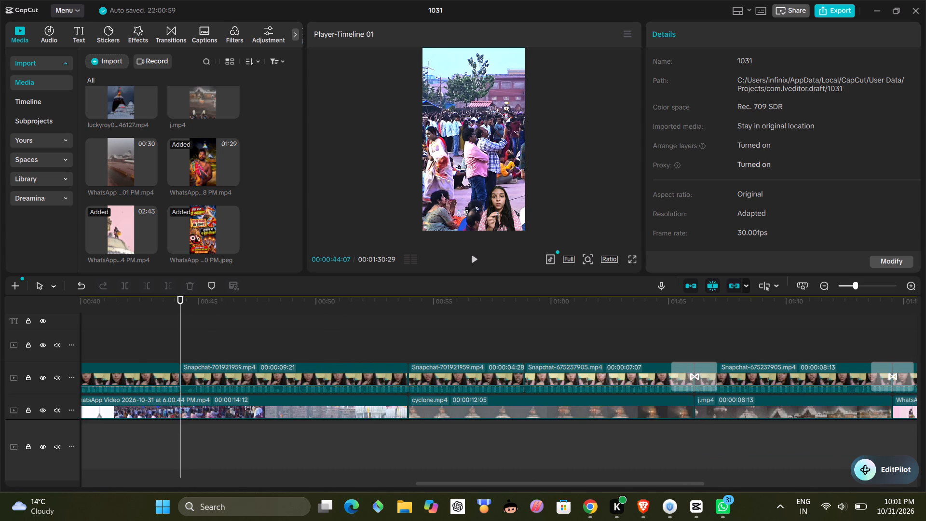
click(693, 369)
click(631, 347)
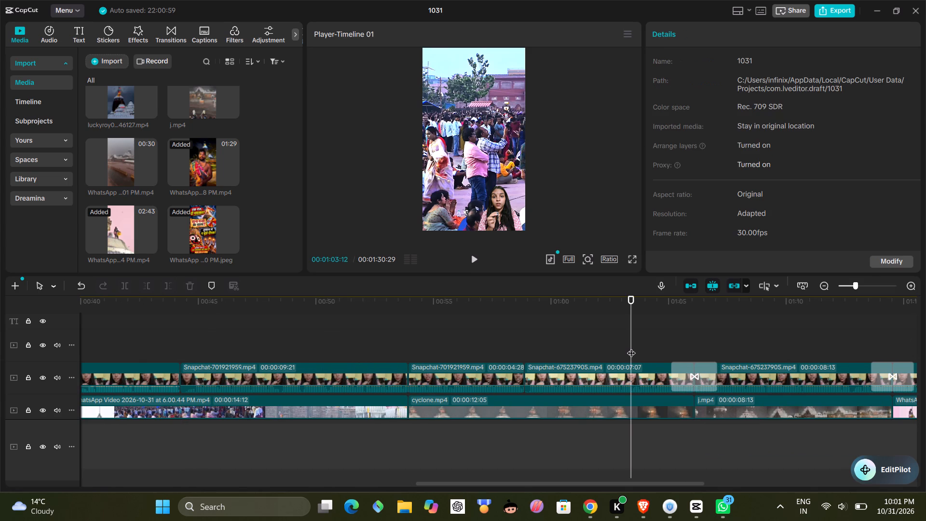
click(475, 260)
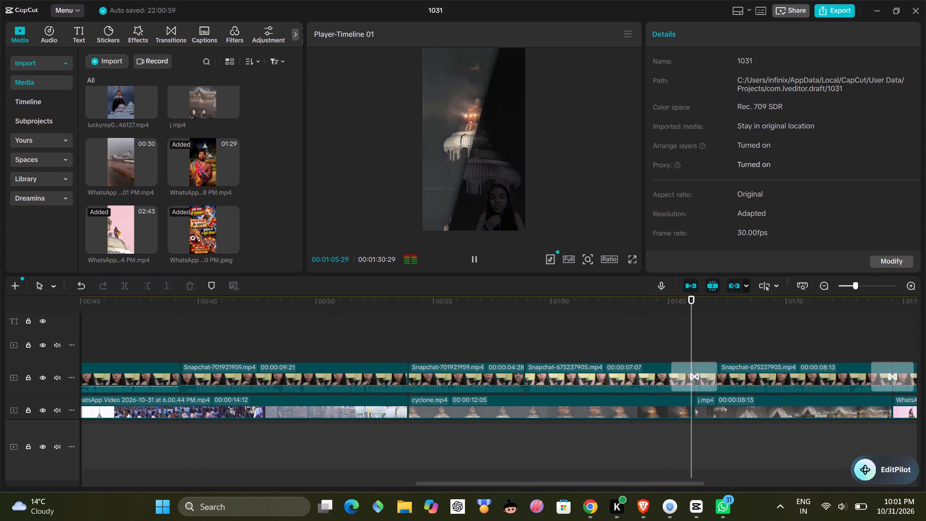
click(476, 262)
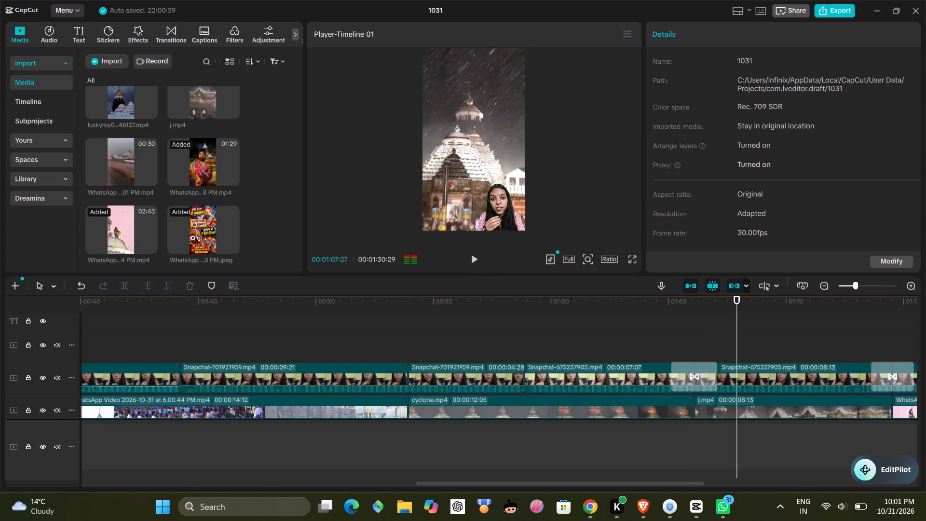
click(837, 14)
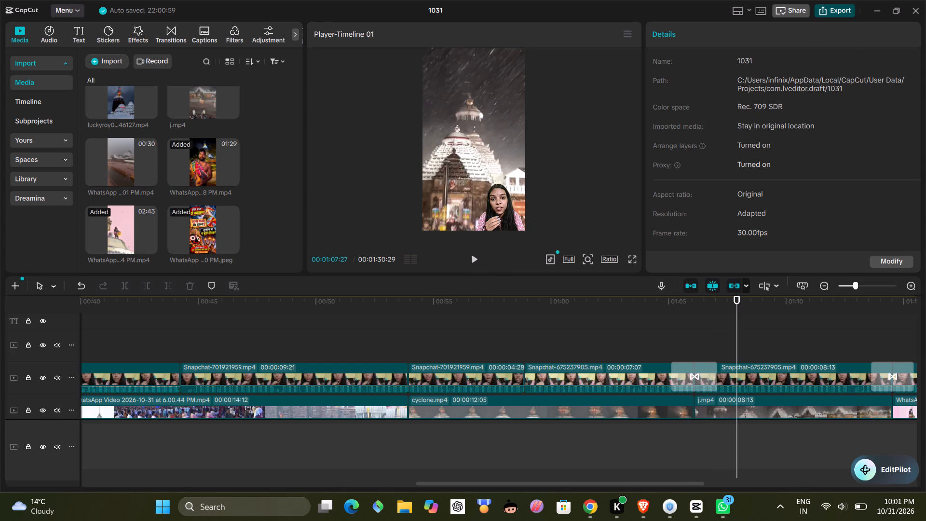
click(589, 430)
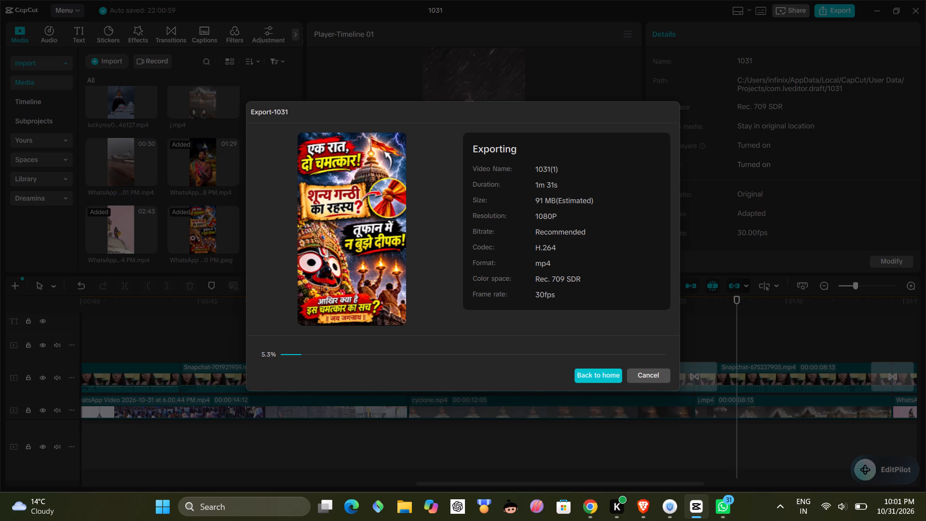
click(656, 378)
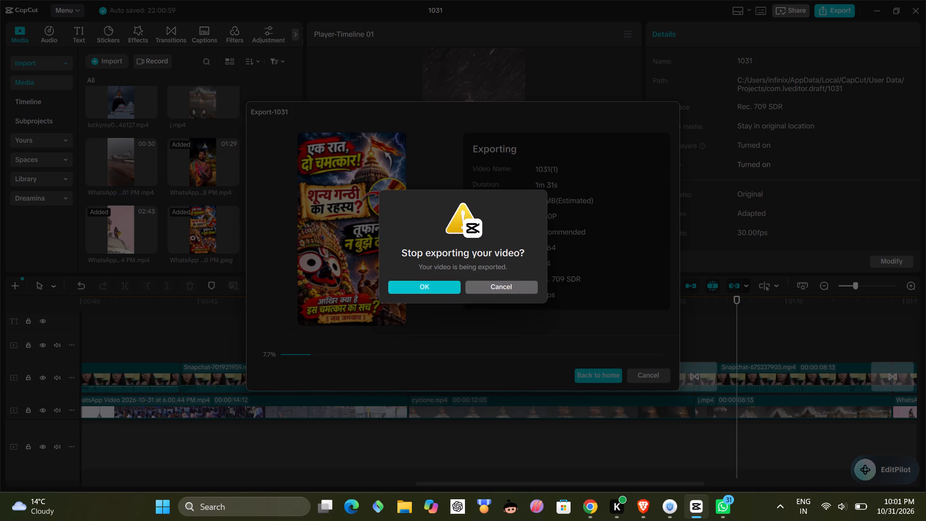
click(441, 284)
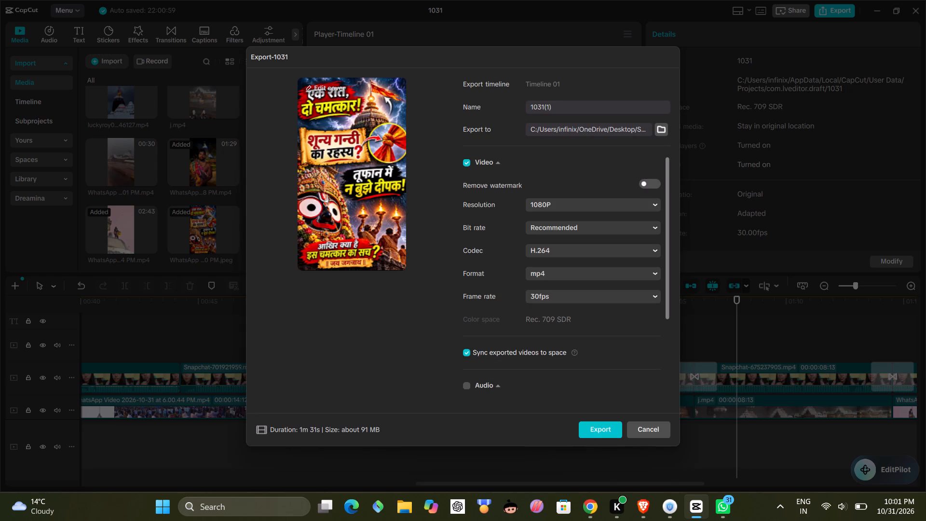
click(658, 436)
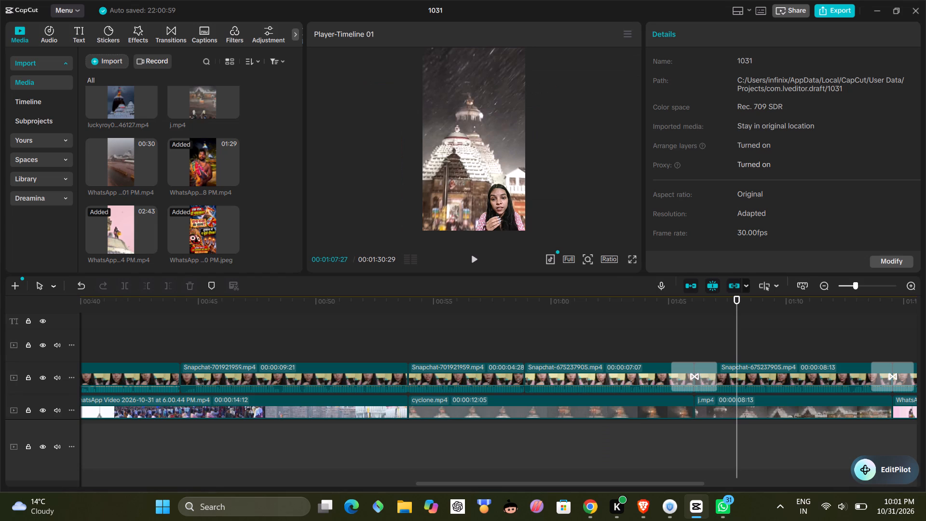
Set the project's aspect ratio to 9:16.
click(608, 259)
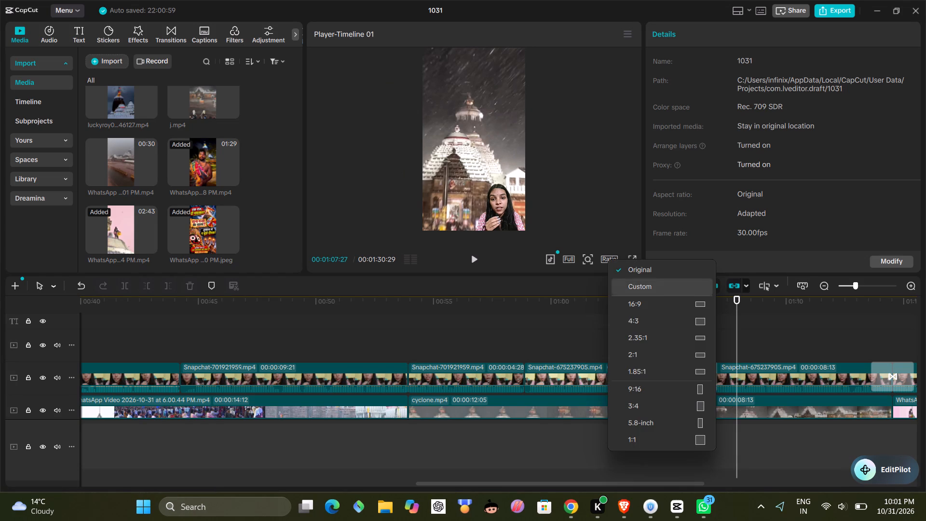
click(660, 394)
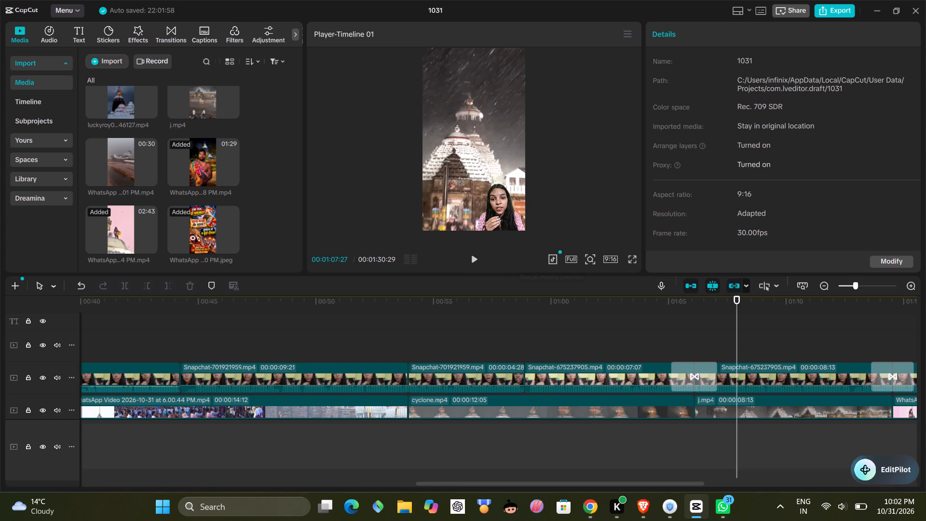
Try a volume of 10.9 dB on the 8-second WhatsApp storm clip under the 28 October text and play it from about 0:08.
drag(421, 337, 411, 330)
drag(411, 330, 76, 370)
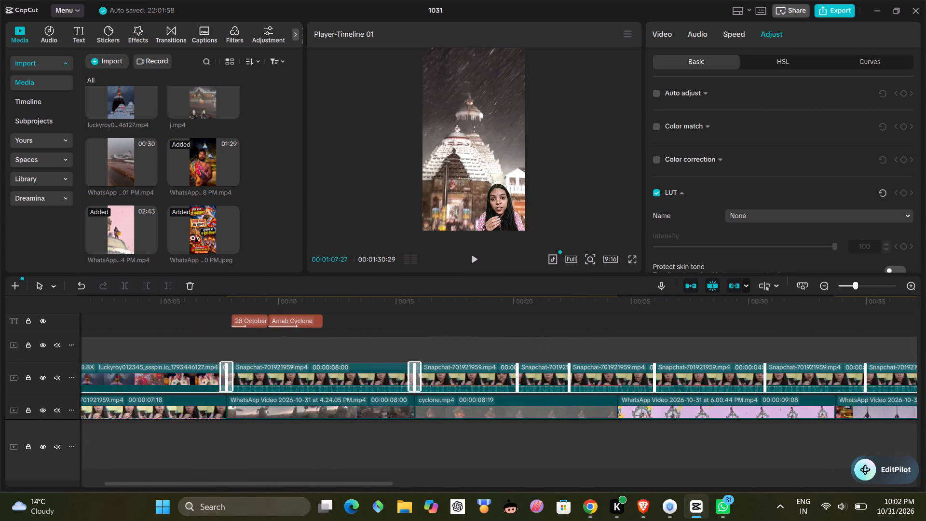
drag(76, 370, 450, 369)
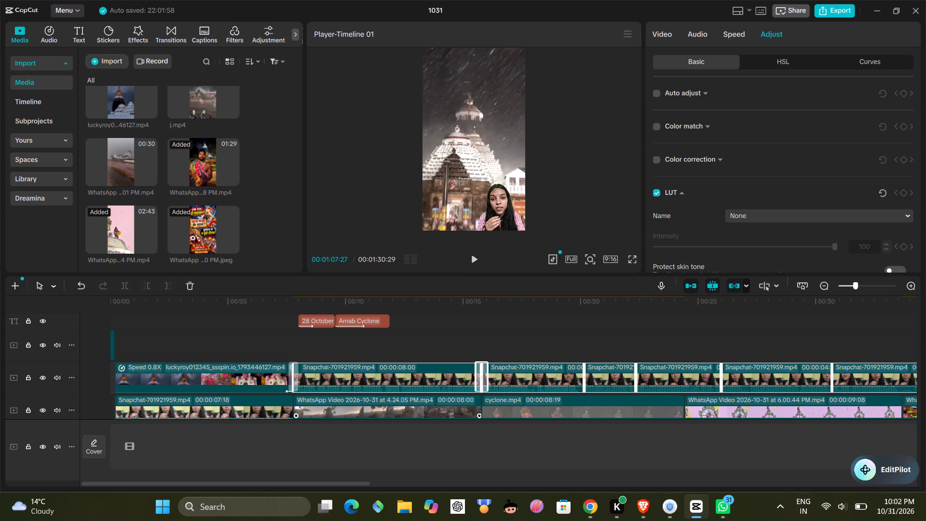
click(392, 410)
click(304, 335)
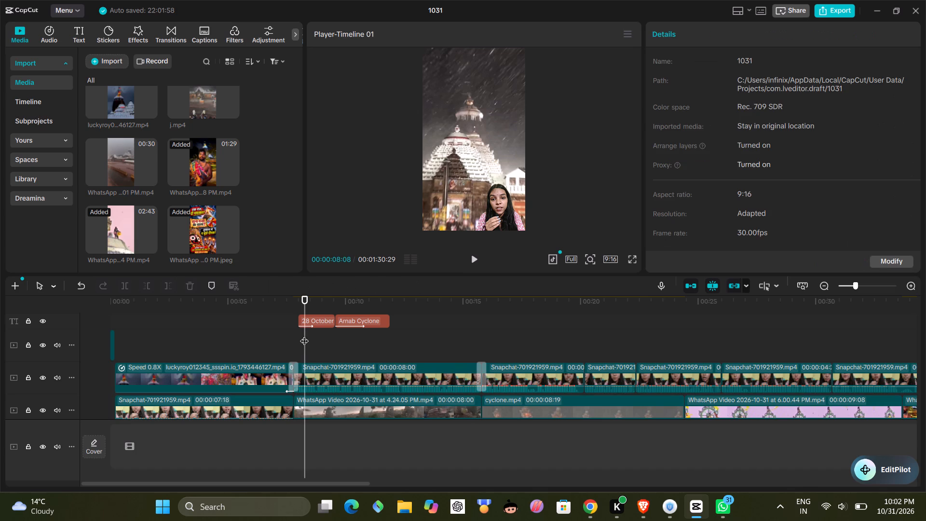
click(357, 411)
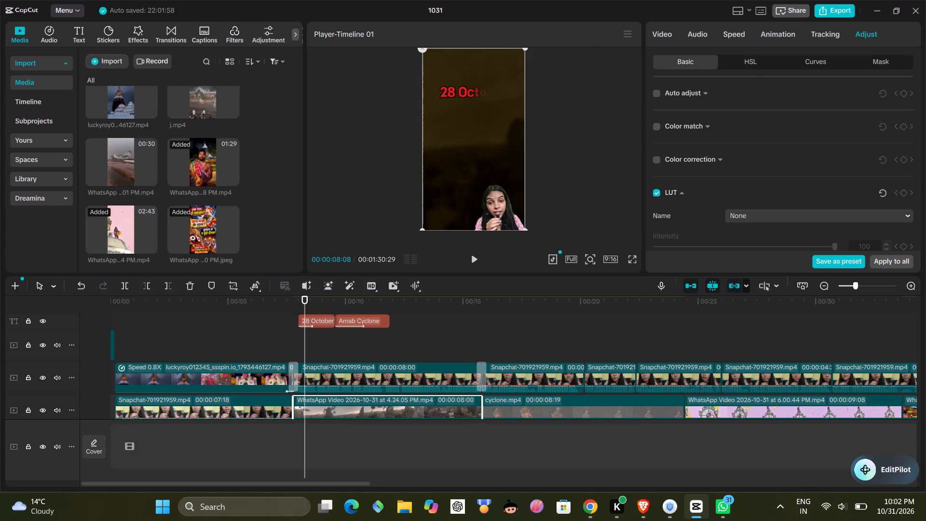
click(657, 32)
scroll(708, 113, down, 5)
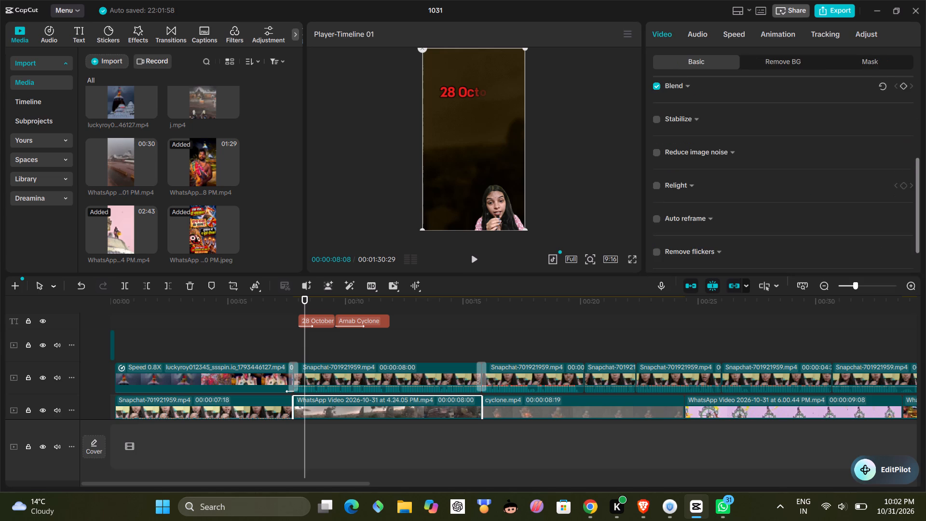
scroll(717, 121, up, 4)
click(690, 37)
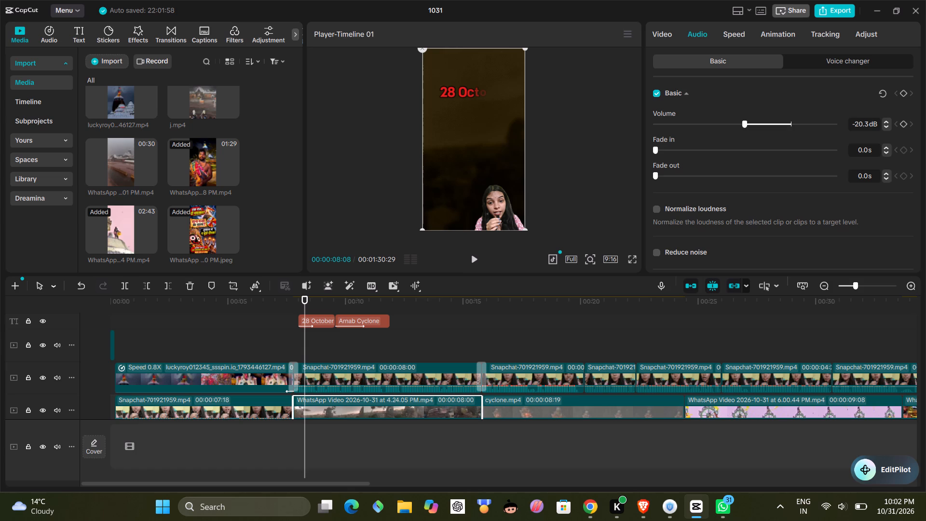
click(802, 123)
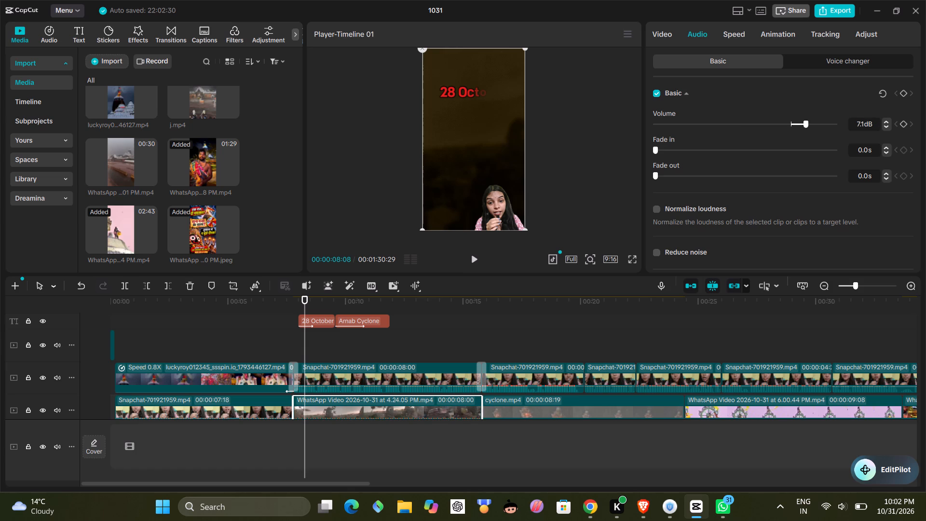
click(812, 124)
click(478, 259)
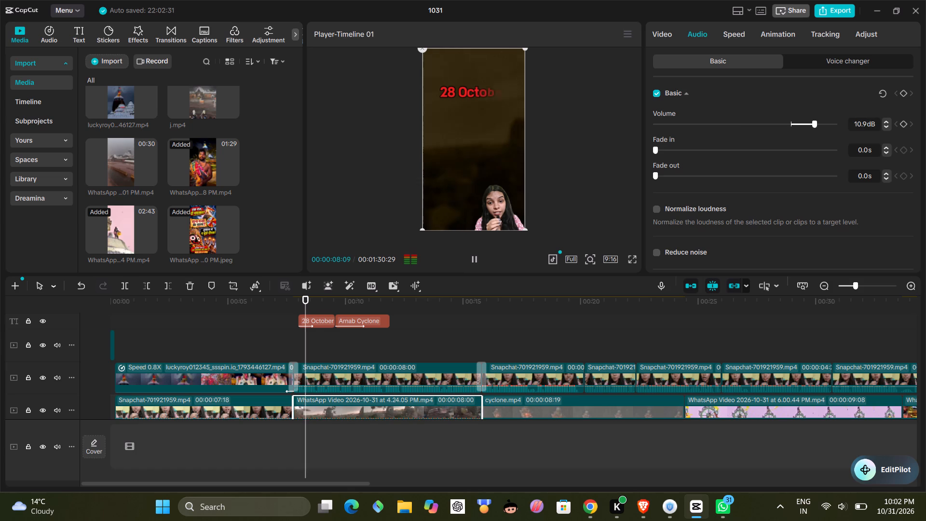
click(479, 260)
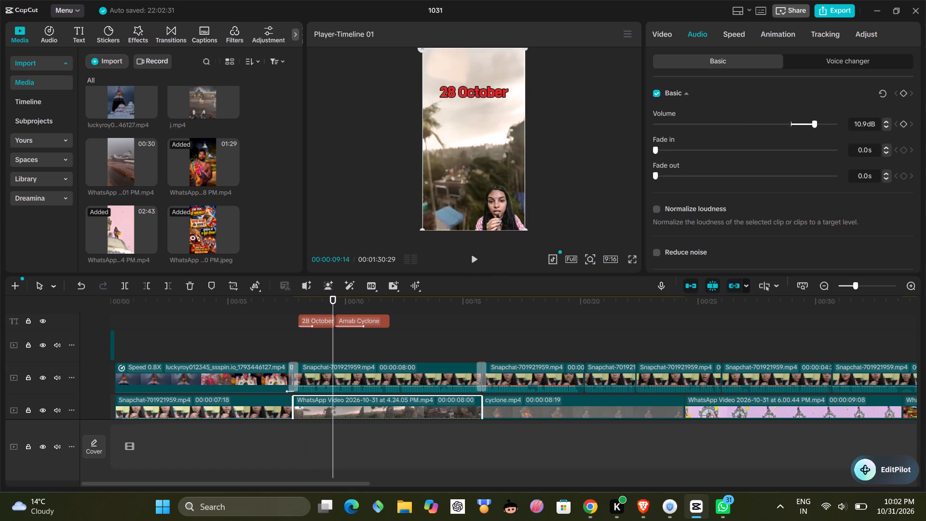
Set the storm clip's volume to -14.6 dB and play it back from about 0:09 to check the level.
click(755, 118)
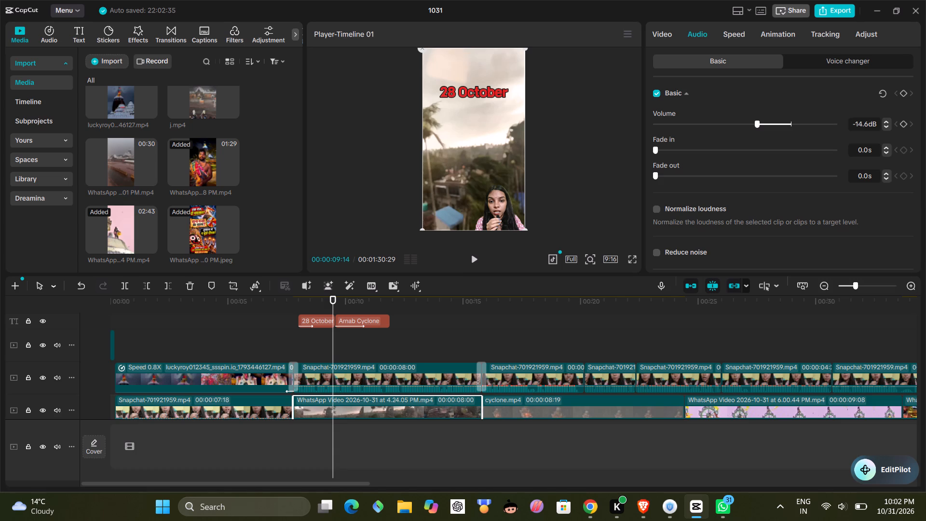
click(475, 258)
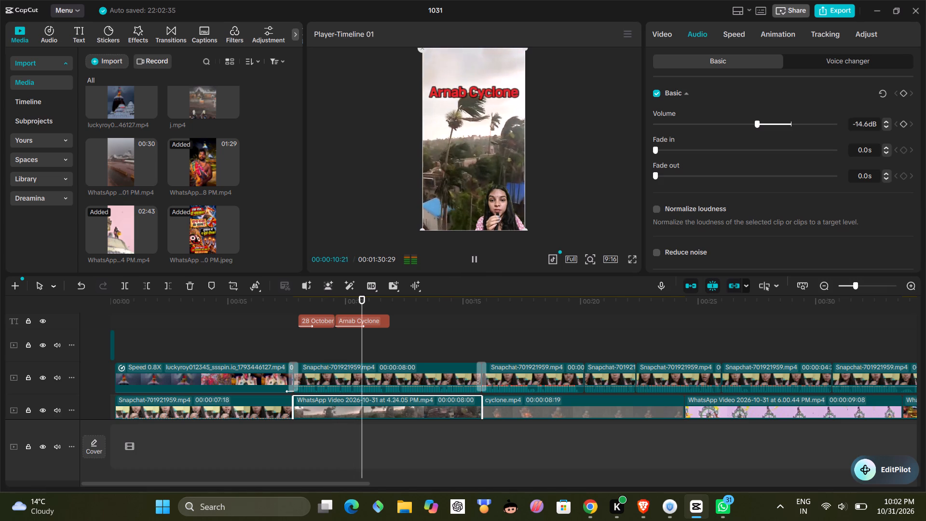
click(475, 258)
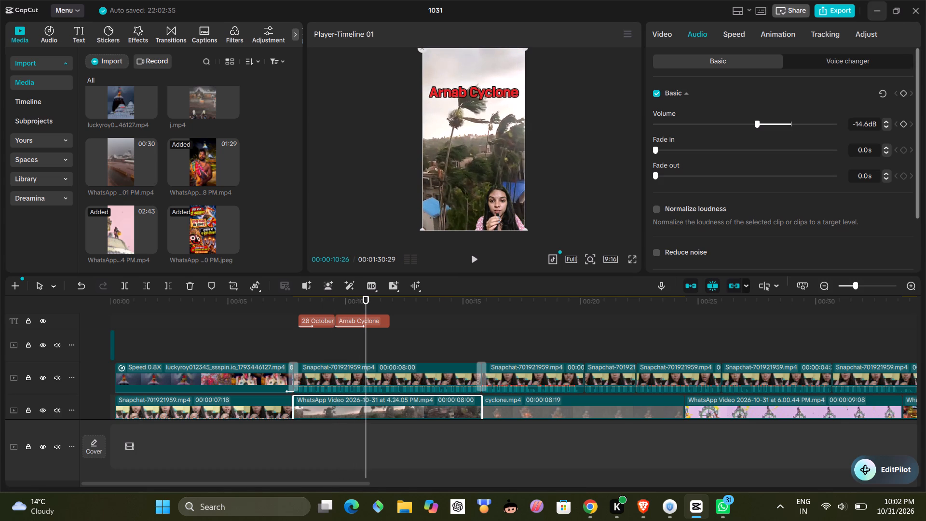
Export the video as 1031(1) in mp4 format at 1080P, recommended bit rate, H.264 and 30fps.
click(842, 10)
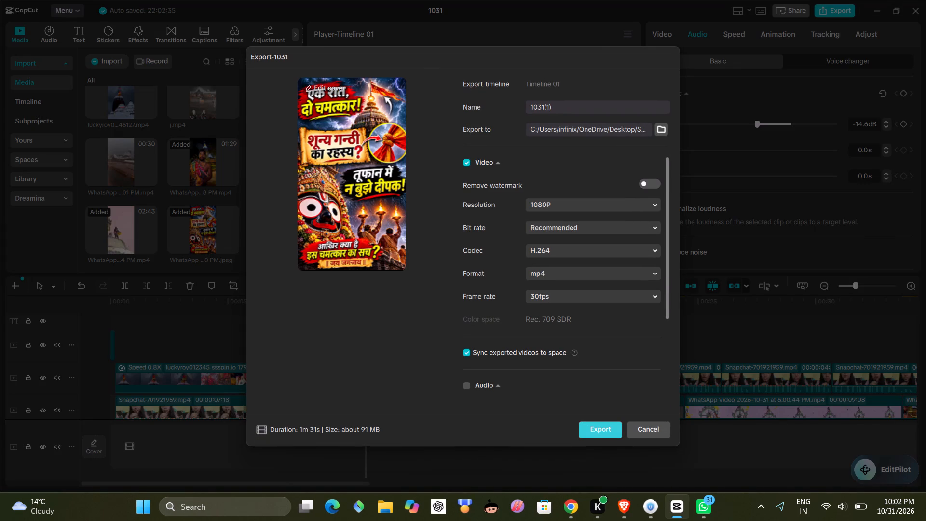
click(612, 433)
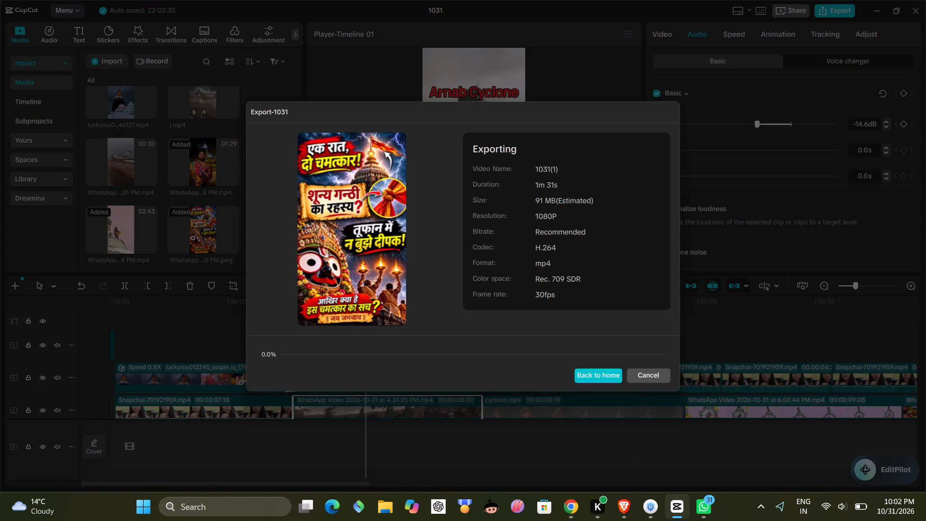
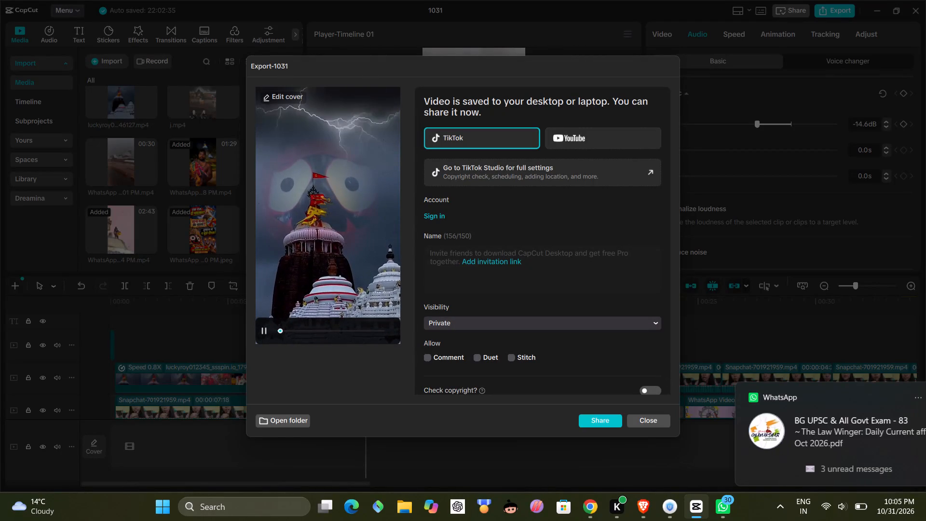
Pause the exported video's preview and close the finished export window without sharing to TikTok or YouTube.
click(265, 327)
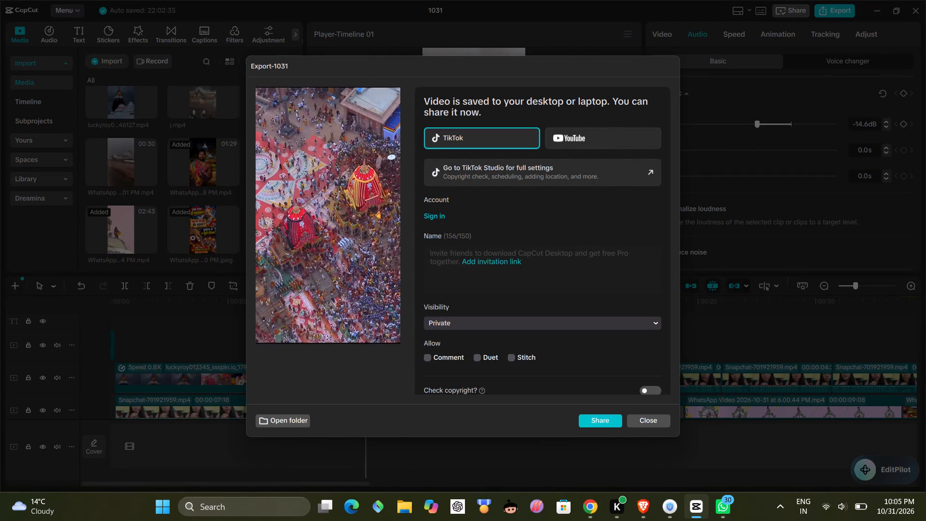
click(637, 422)
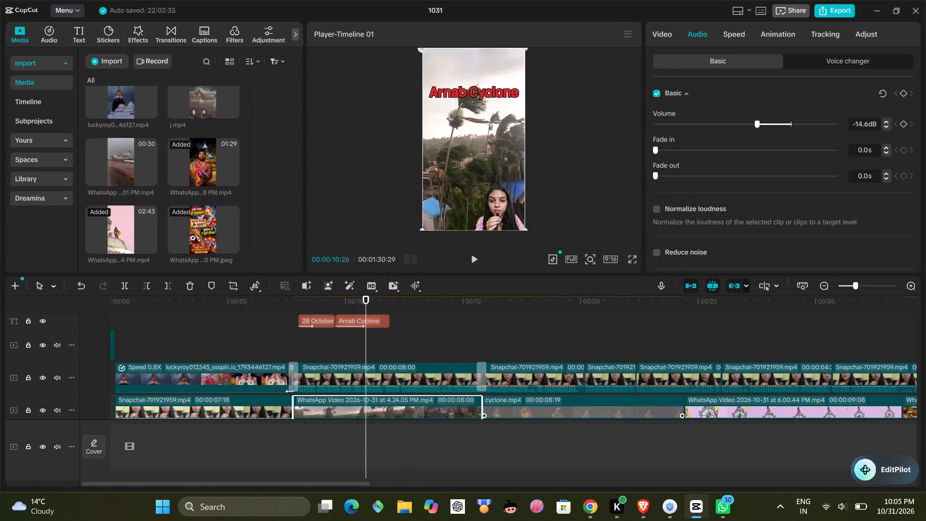
Switch from CapCut to WhatsApp.
click(724, 512)
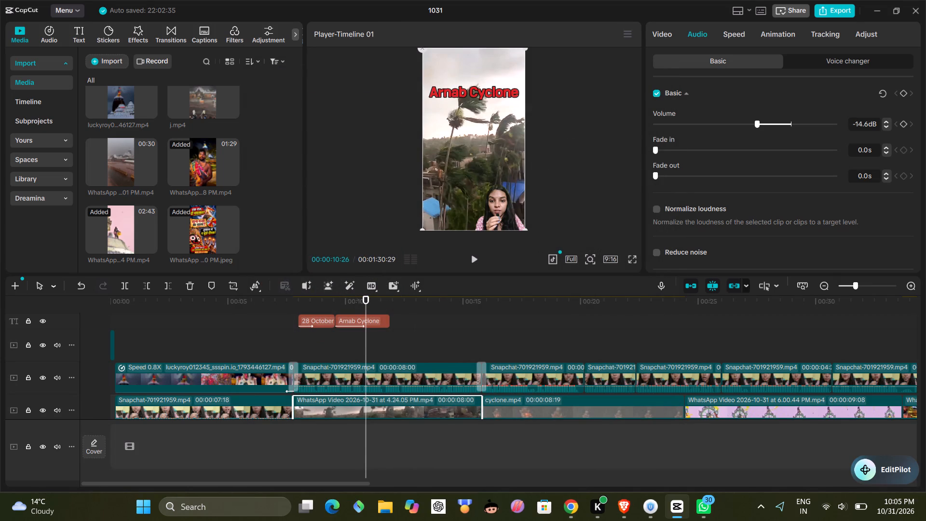
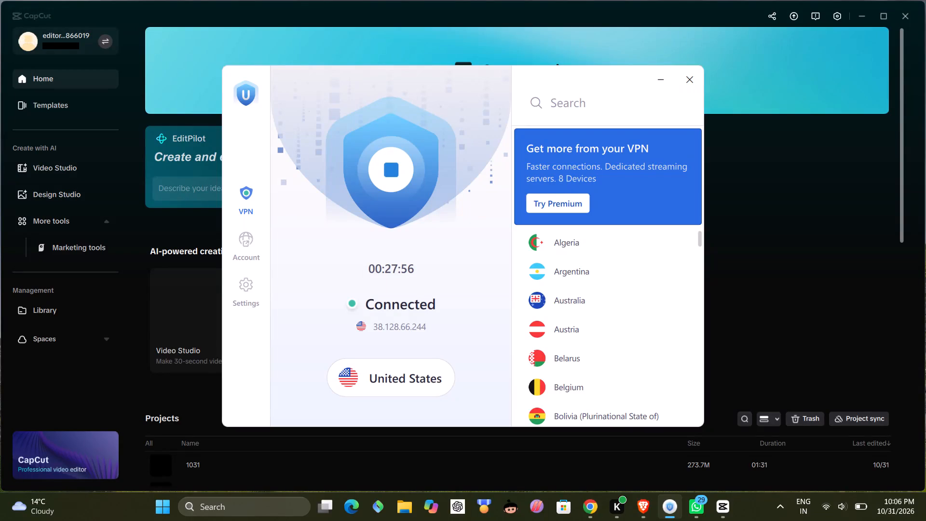
Quit CapCut completely from its home screen and confirm the exit.
click(915, 16)
click(901, 19)
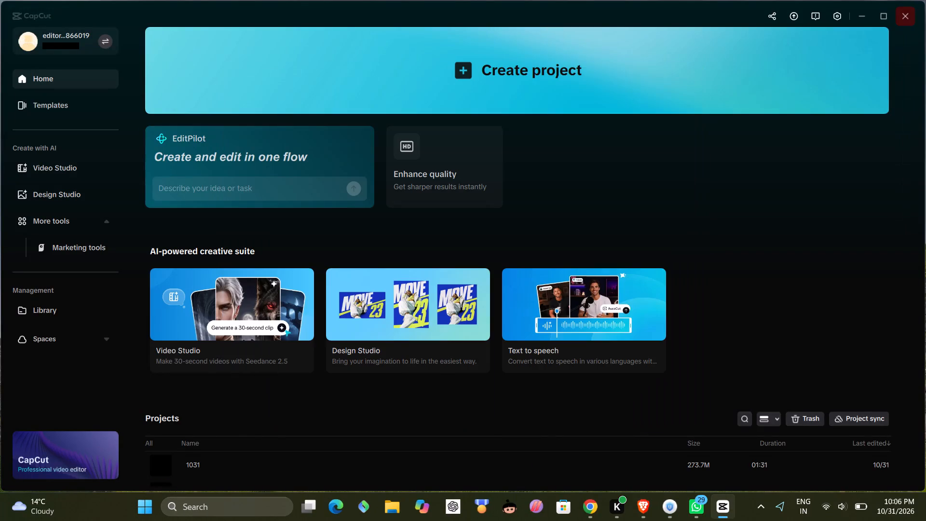
click(416, 331)
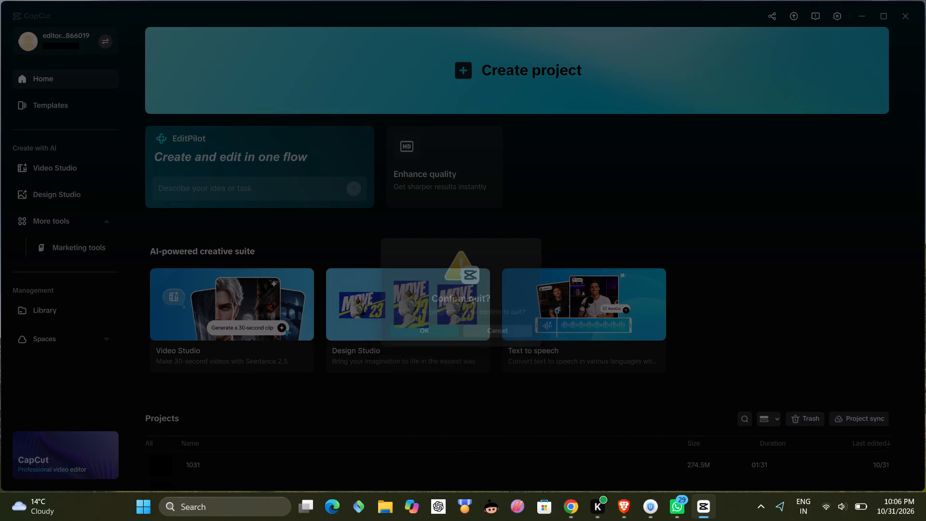